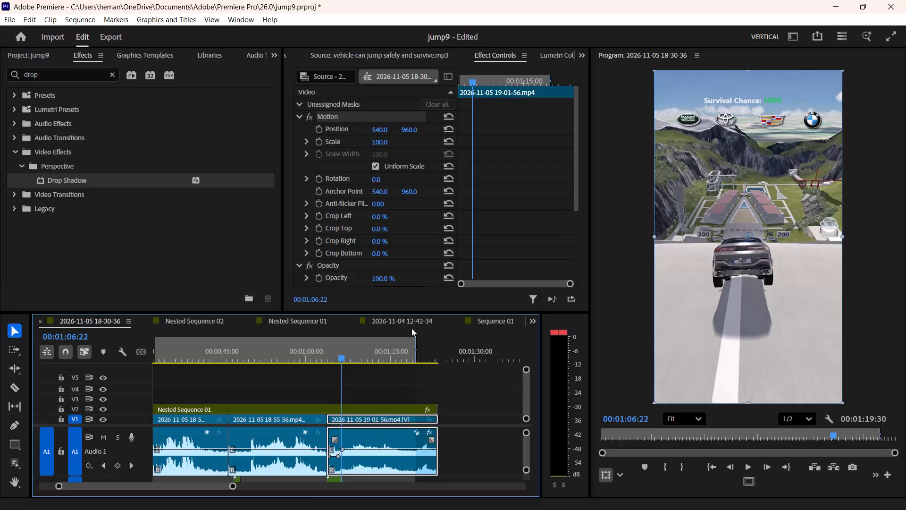
Reduce the audio track heights so all the audio tracks fit in the timeline.
left_click_drag(524, 471, 525, 490)
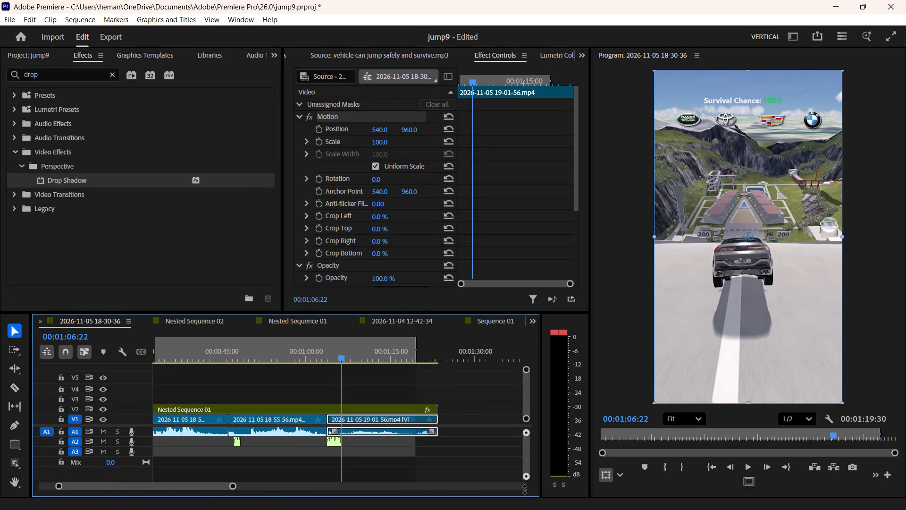
left_click_drag(525, 490, 518, 490)
Set the sequence's Out point at the end of the last clip, 00:01:23:34.
left_click(444, 461)
key("minus")
left_click_drag(198, 349, 67, 379)
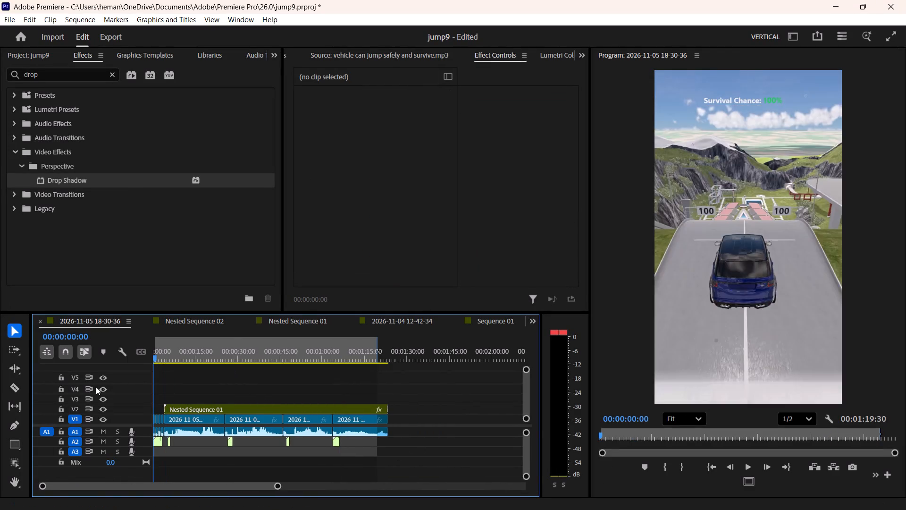
left_click(419, 354)
key("Up")
key("o")
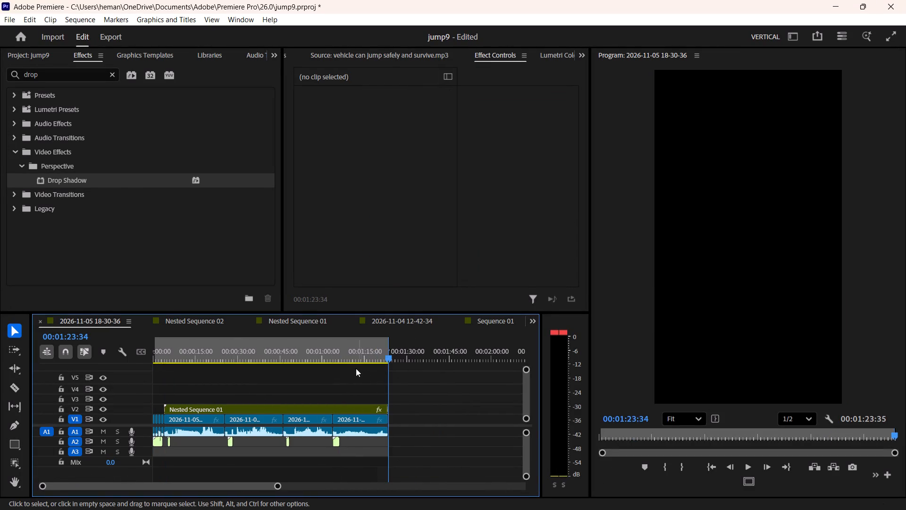
Play the sequence from its beginning with the safe margins overlay switched on.
left_click_drag(326, 352, 62, 395)
left_click(480, 410)
key("space")
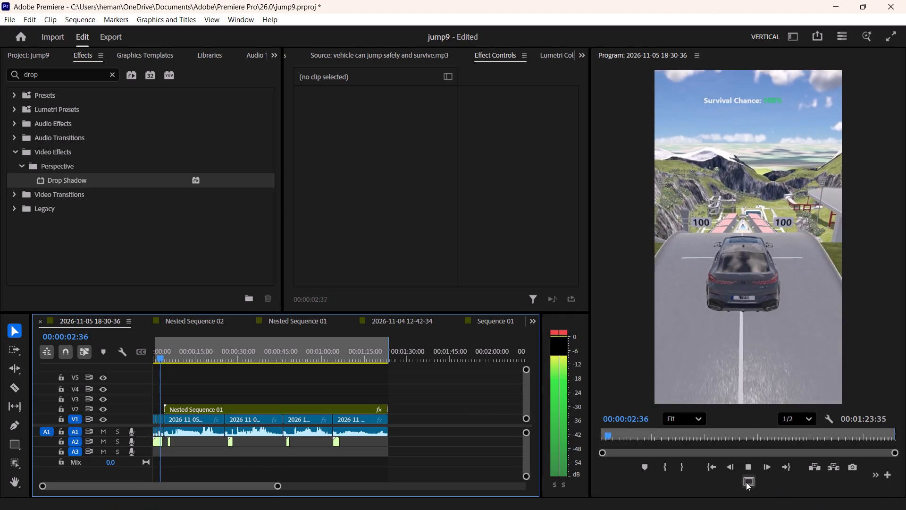
left_click(745, 482)
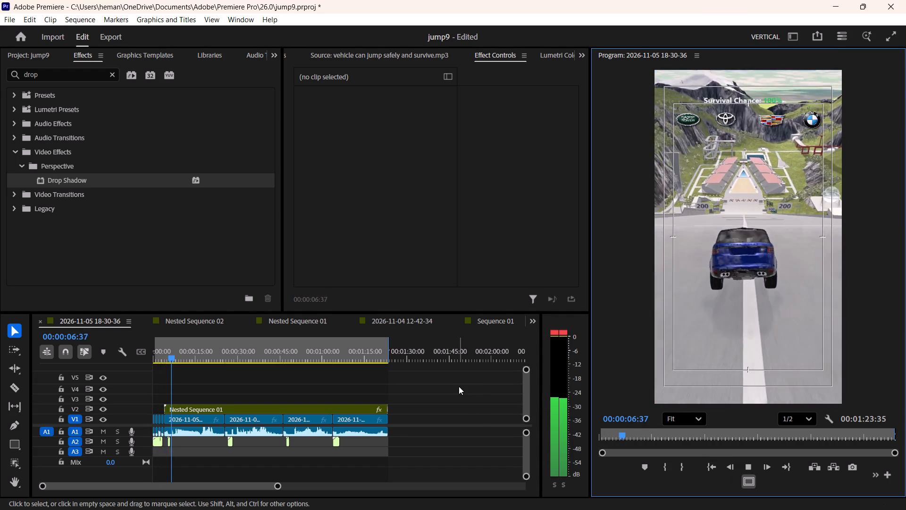
left_click(459, 386)
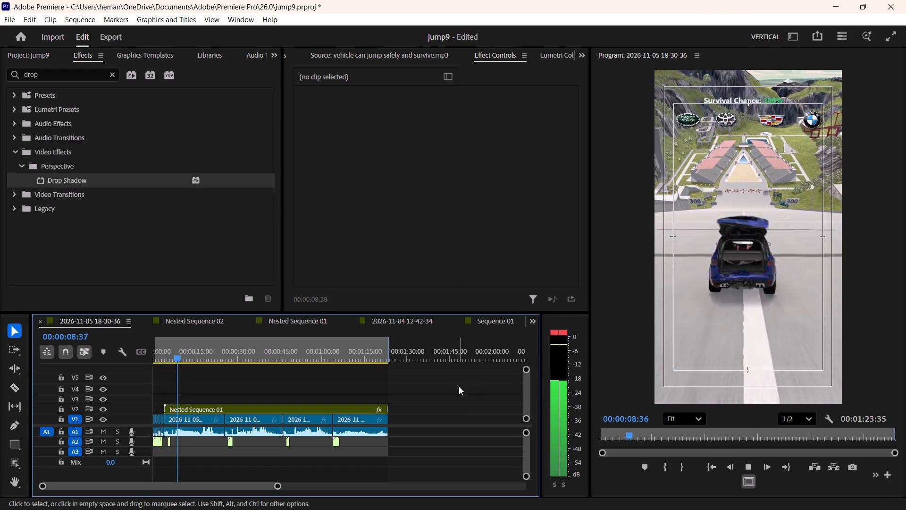
key("space")
left_click(391, 321)
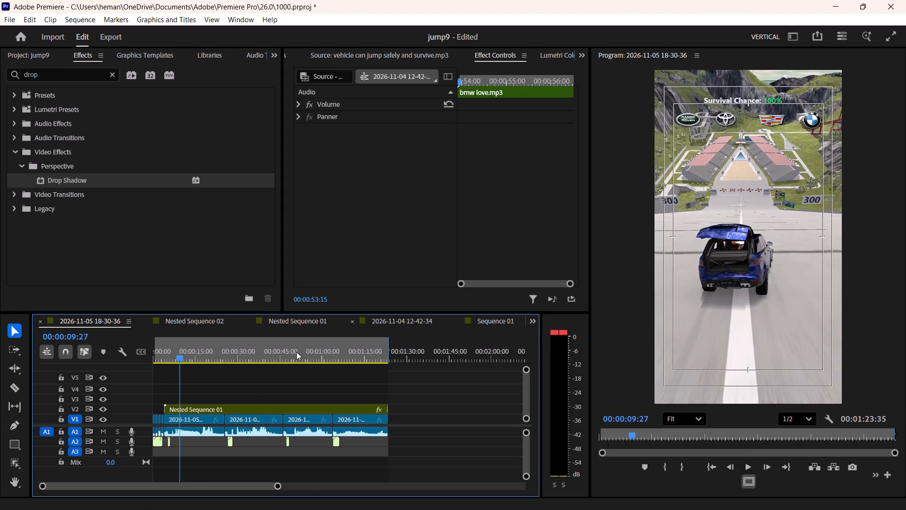
left_click_drag(223, 351, 185, 366)
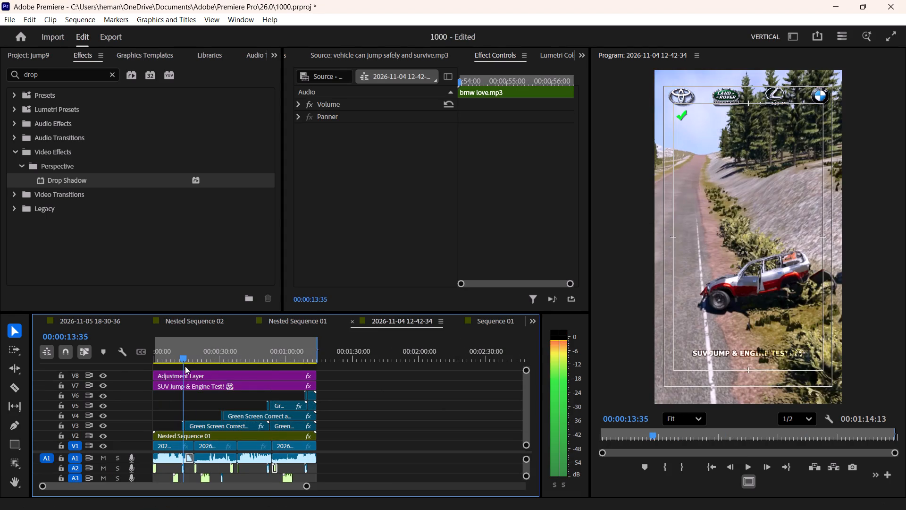
left_click_drag(185, 366, 234, 377)
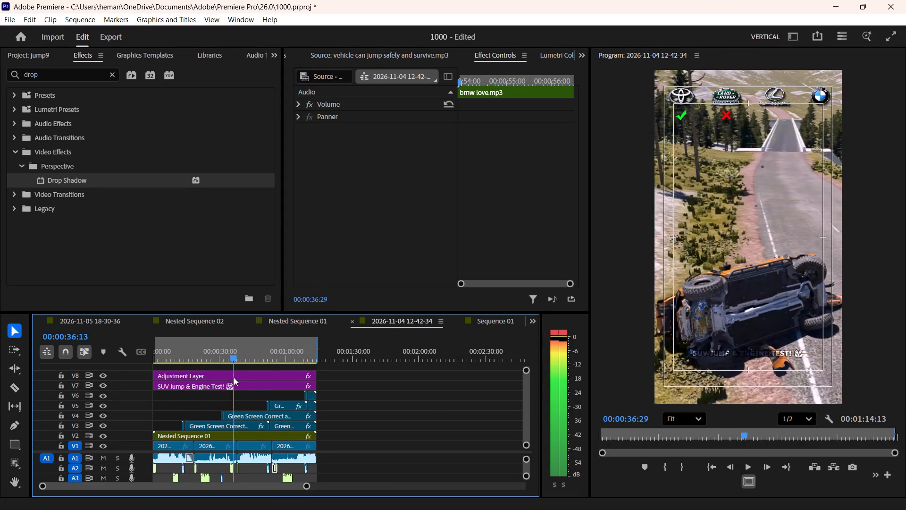
left_click_drag(234, 377, 224, 381)
left_click_drag(240, 403, 218, 415)
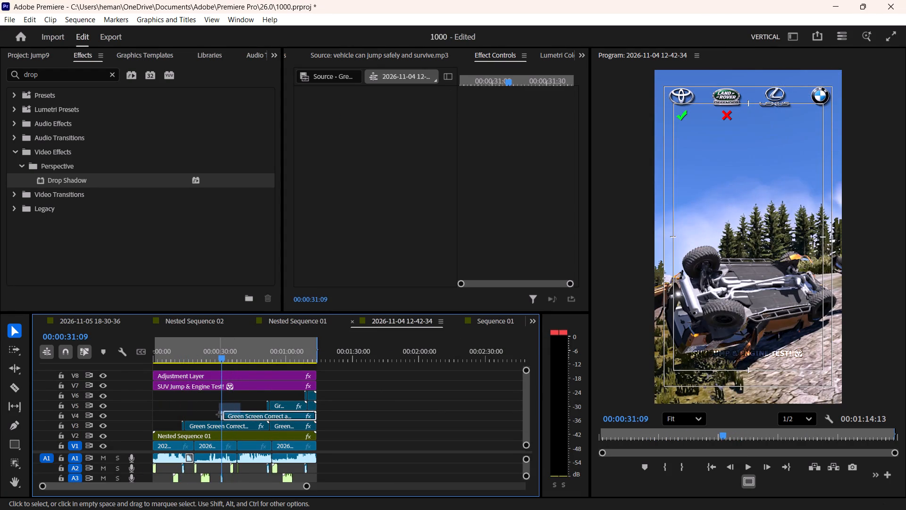
key("equal")
key("equal")
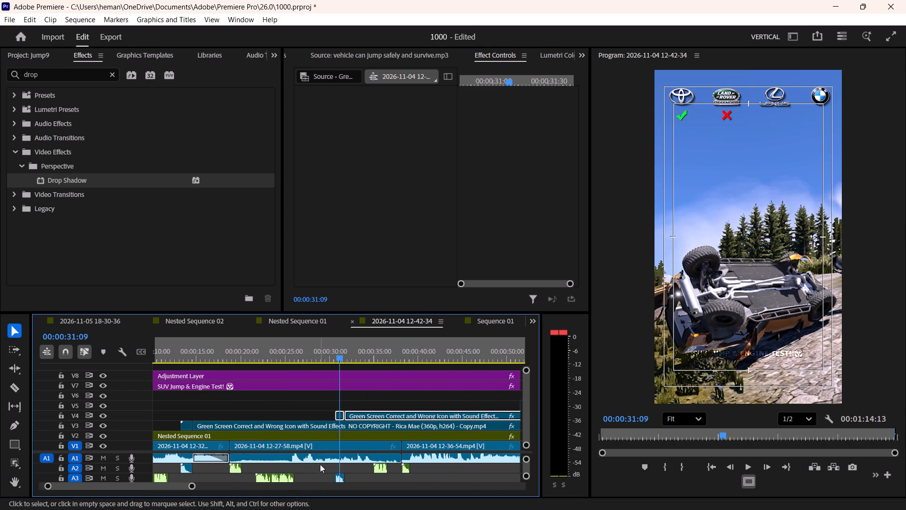
left_click(339, 478, "ctrl")
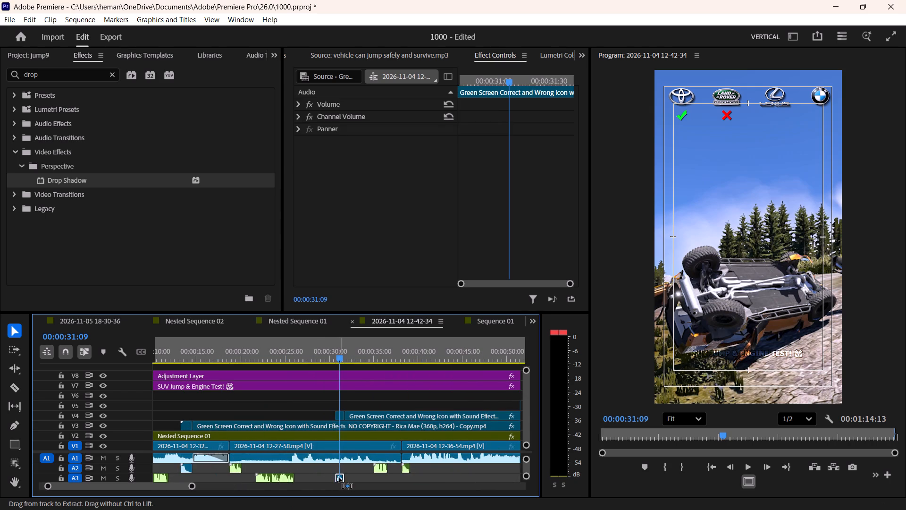
left_click(341, 420, "ctrl")
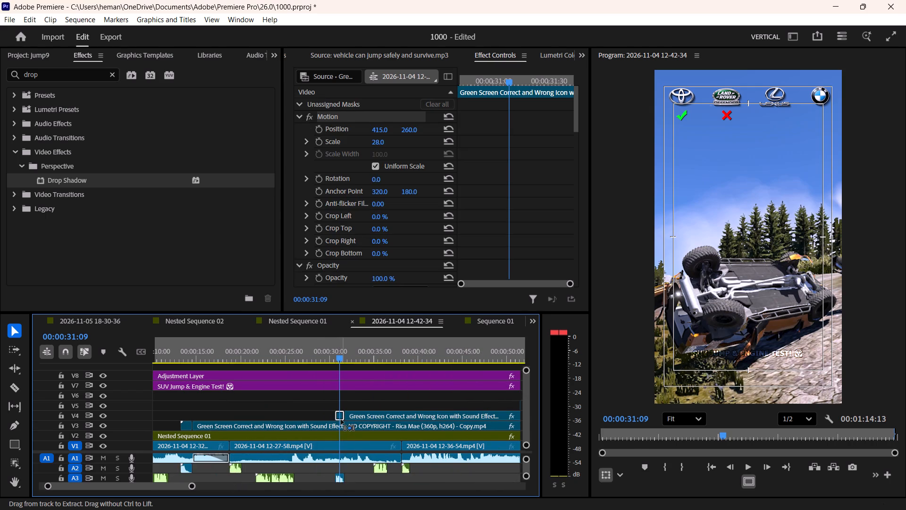
left_click(339, 476, "shift")
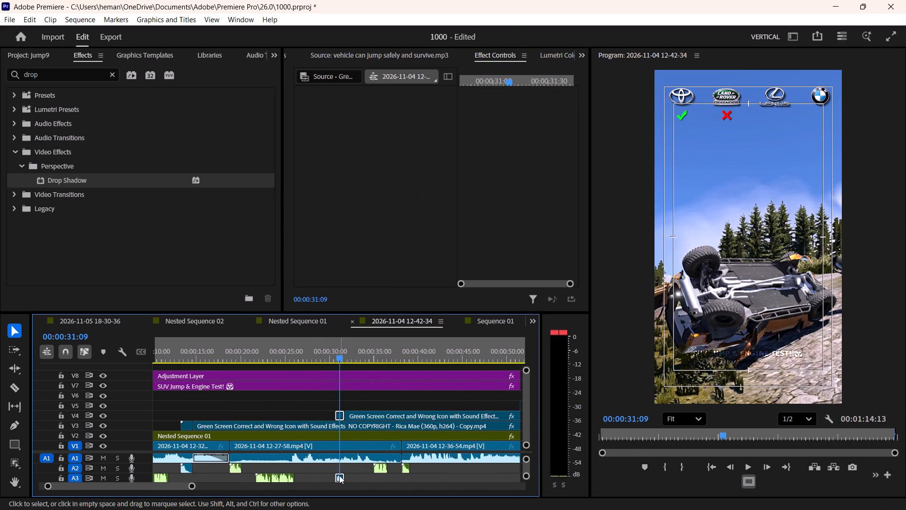
right_click(339, 476)
left_click(373, 226)
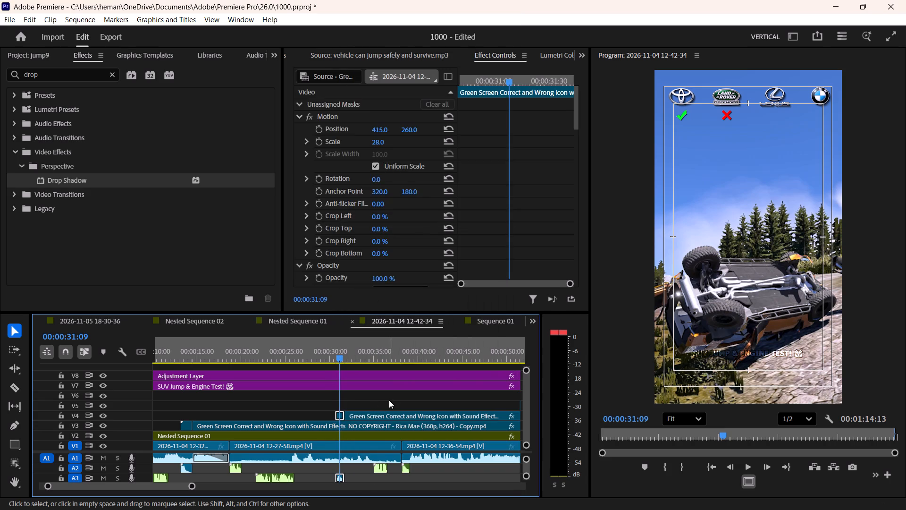
left_click_drag(389, 400, 339, 417)
left_click_drag(370, 415, 106, 323)
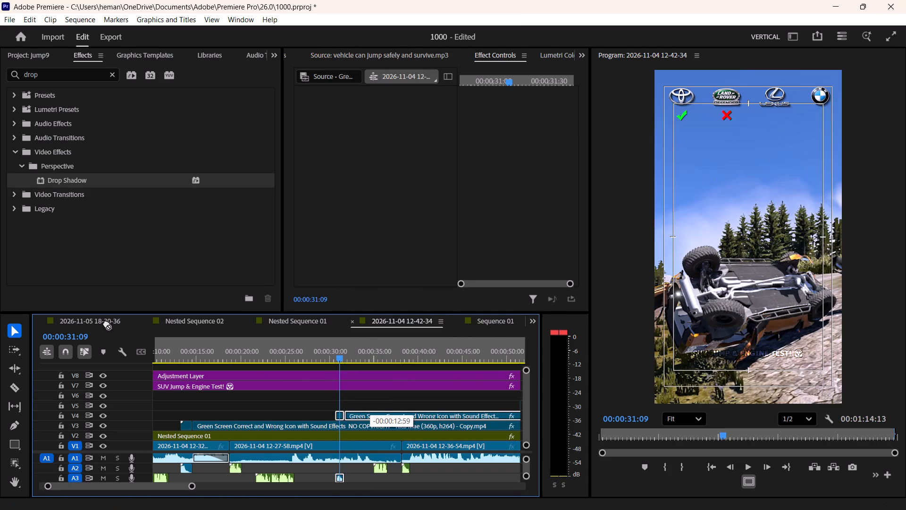
left_click_drag(106, 323, 209, 391)
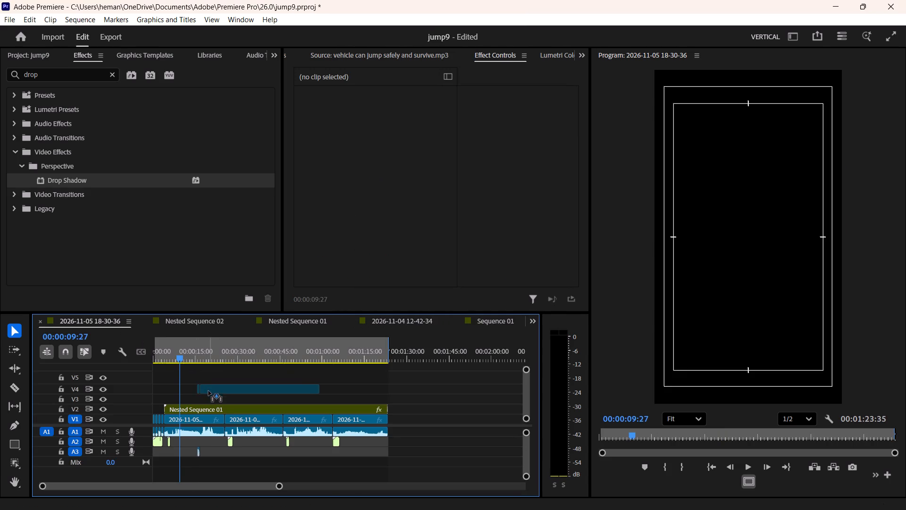
left_click_drag(209, 391, 210, 402)
Move the red-cross icon clips and their sound so they start at the blue car's crash, 00:00:19:59.
key("space")
left_click(241, 378)
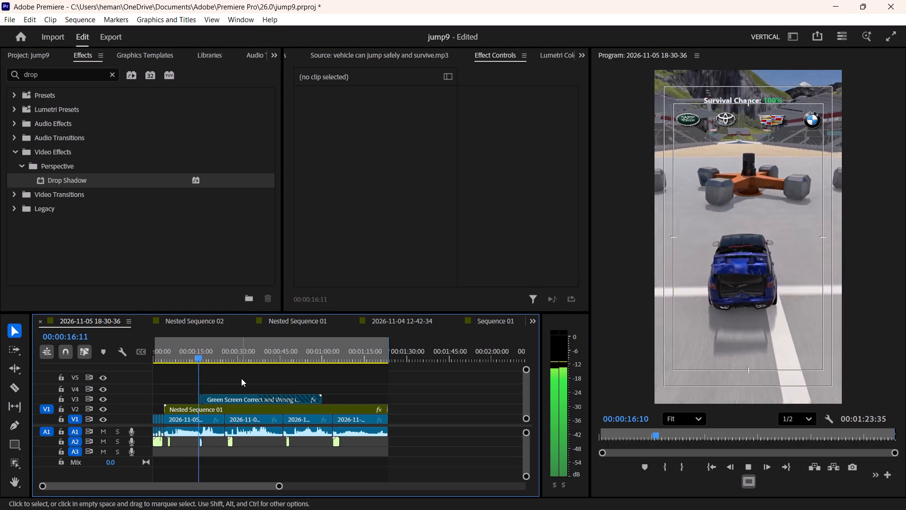
key("space")
key("space")
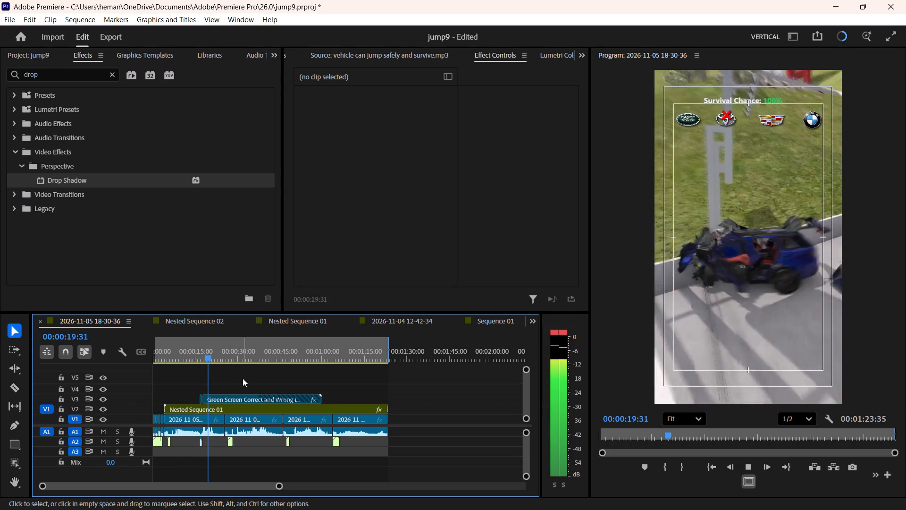
key("space")
key("minus")
type("==")
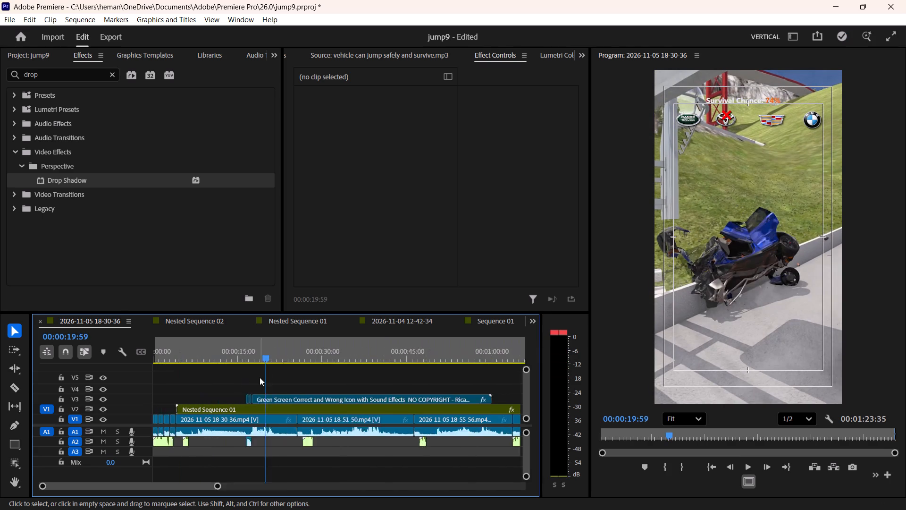
key("equal")
left_click_drag(366, 375, 299, 400)
left_click_drag(350, 400, 385, 396)
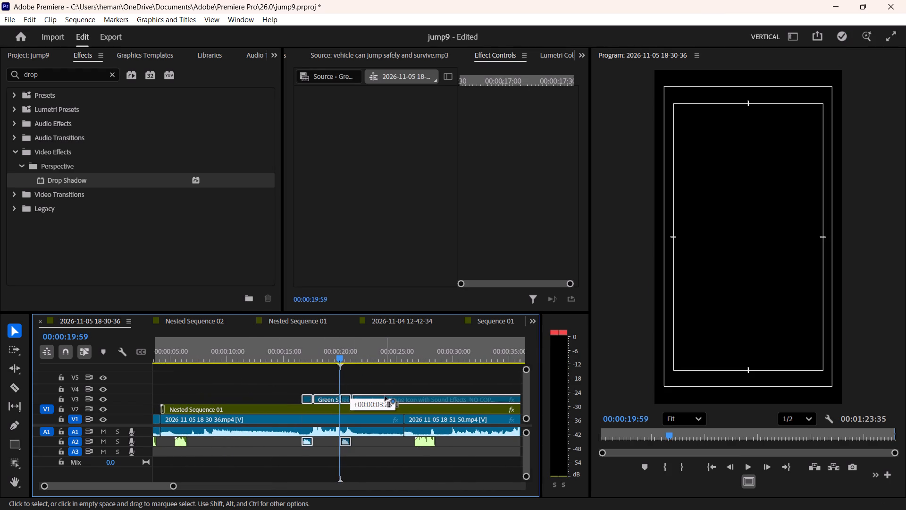
left_click_drag(385, 396, 389, 396)
left_click(388, 374)
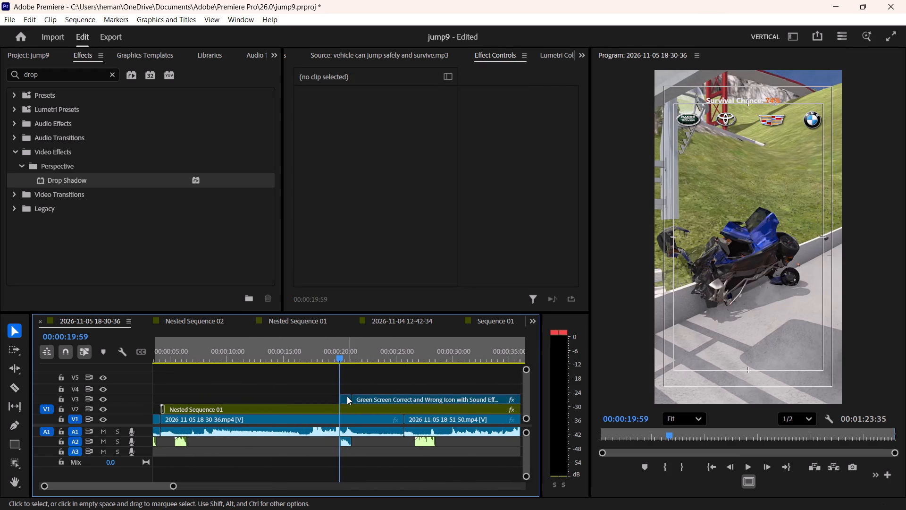
Set the short red-cross clip's position to 190, 385, beneath the Land Rover logo.
left_click(347, 396)
key("space")
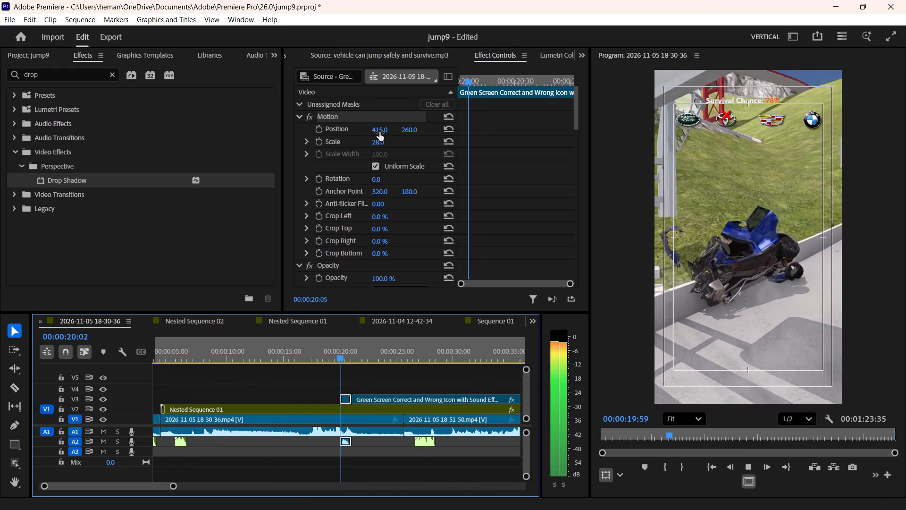
key("space")
key("space")
key("space")
key("space")
key("space")
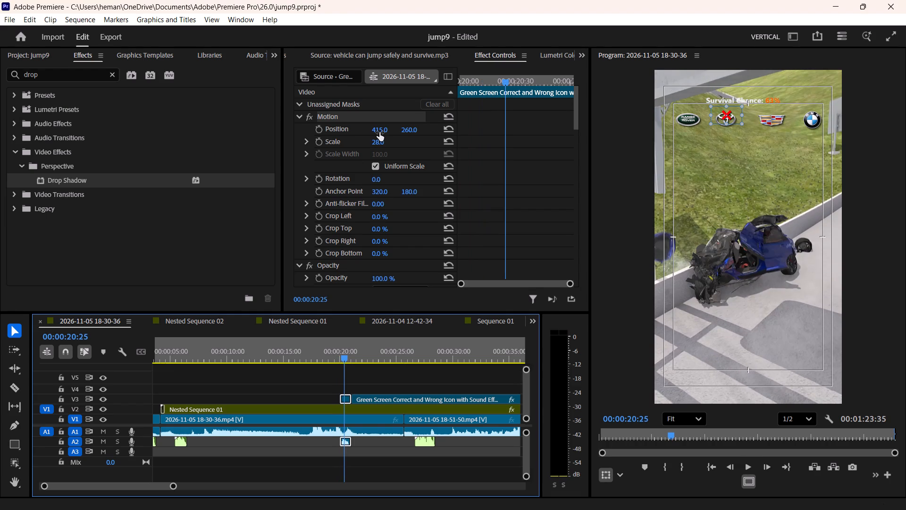
left_click_drag(379, 132, 258, 158)
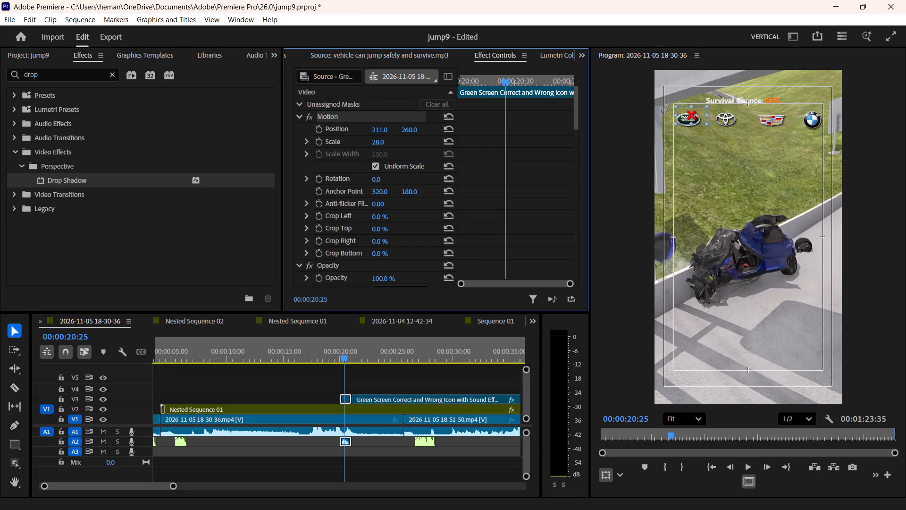
left_click_drag(258, 158, 246, 160)
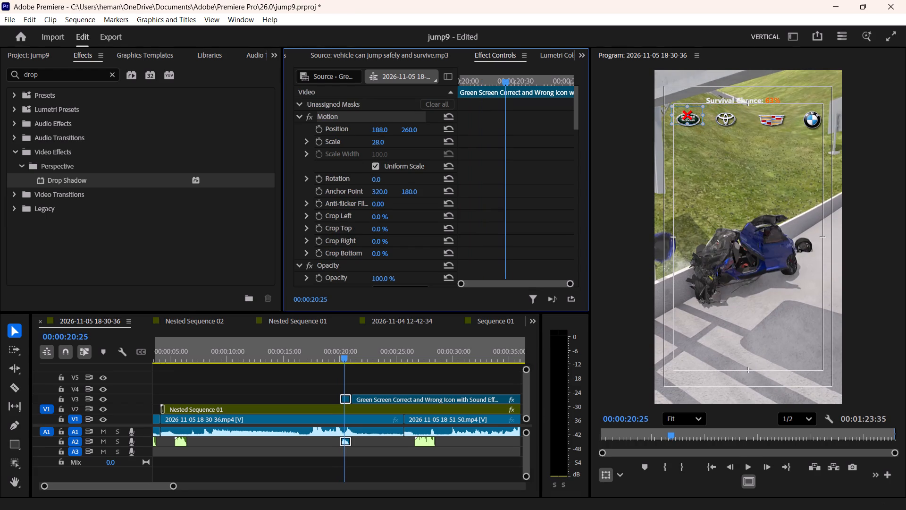
left_click_drag(246, 160, 247, 160)
left_click_drag(409, 131, 471, 119)
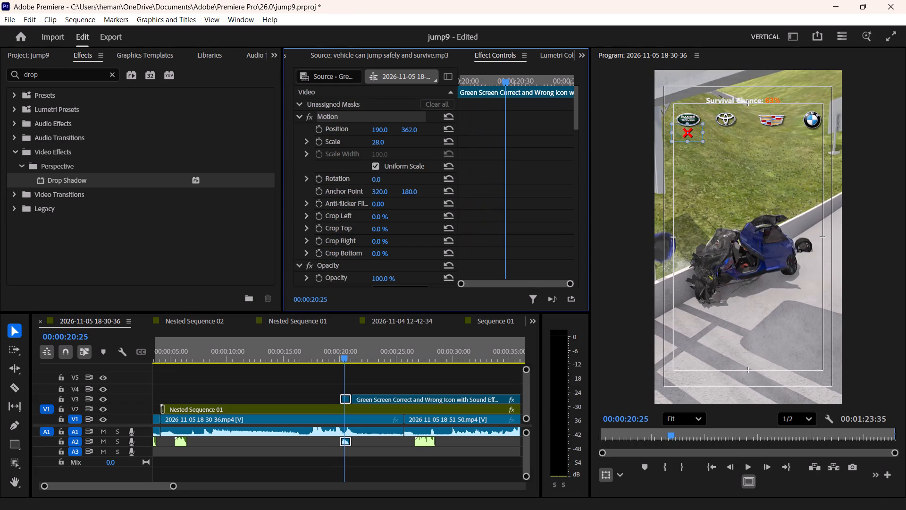
left_click_drag(471, 119, 482, 118)
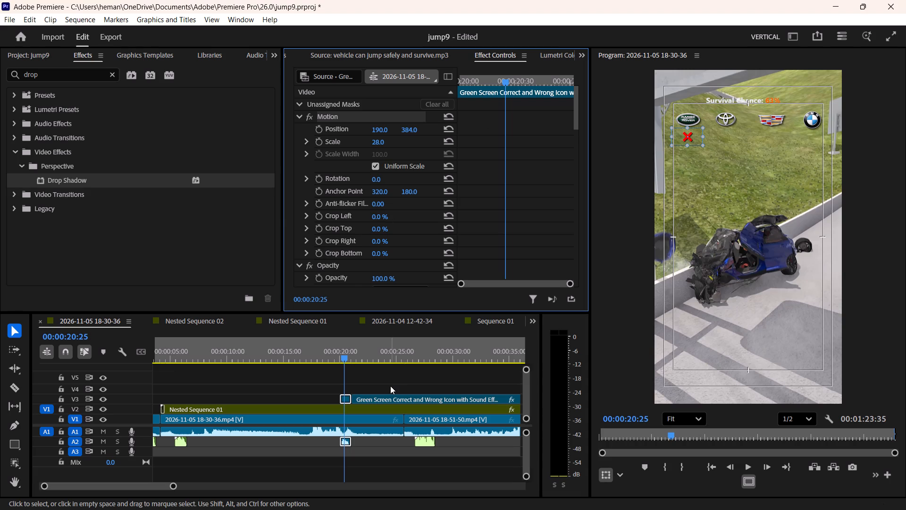
left_click(407, 129)
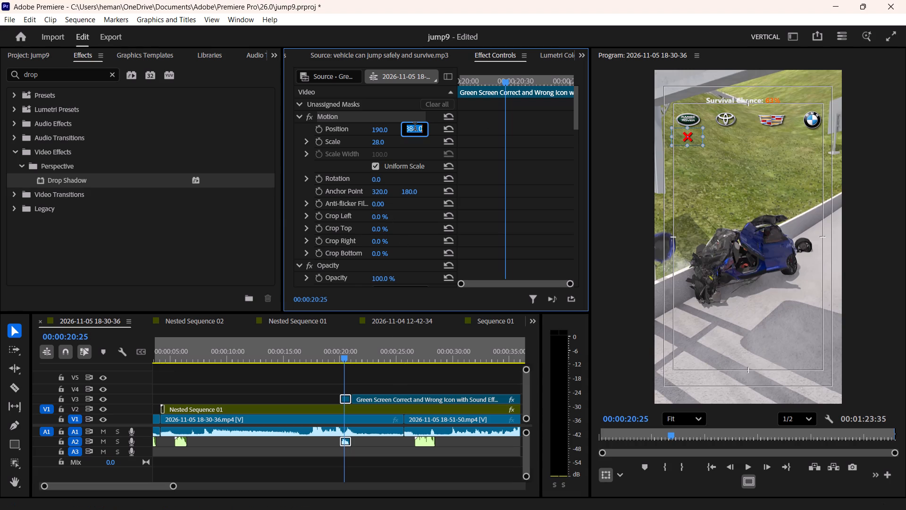
type("385")
key("Return")
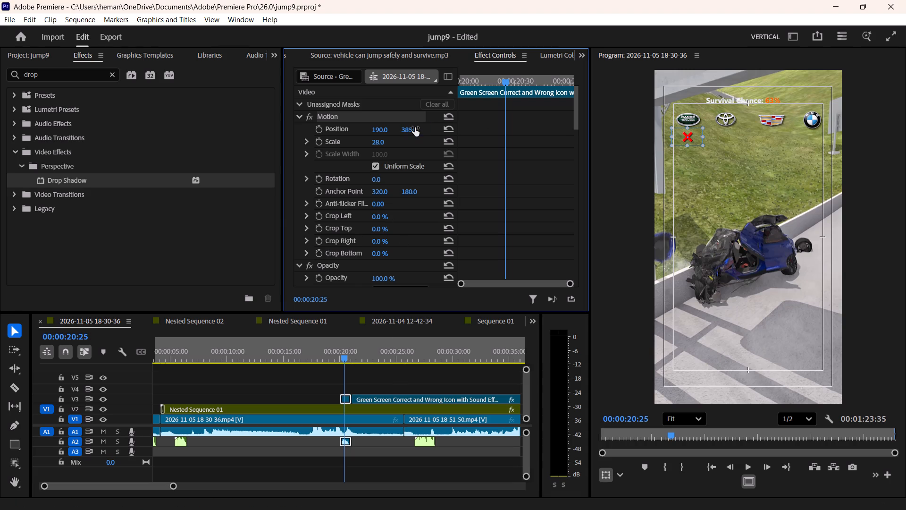
Set the long red-cross clip's position to 190, 385 to match the short one.
left_click(365, 399)
left_click(377, 133)
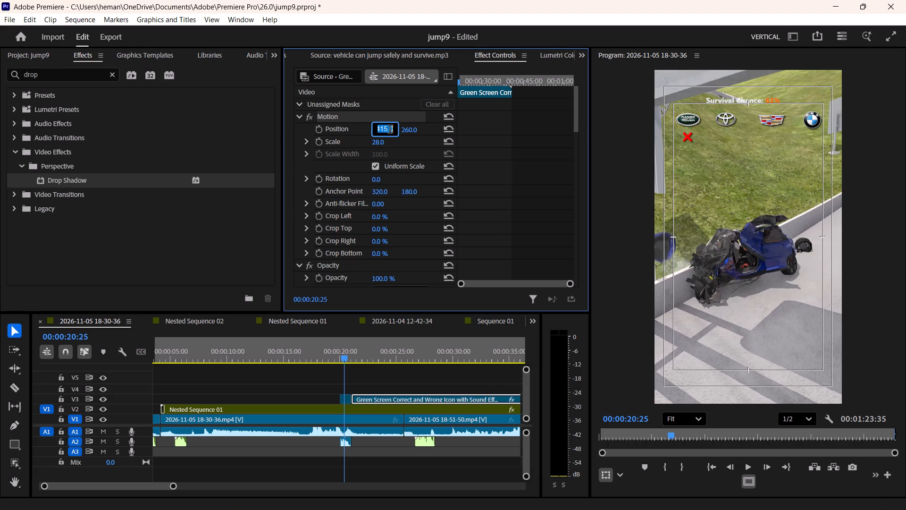
type("190")
left_click(411, 127)
type("385")
key("Return")
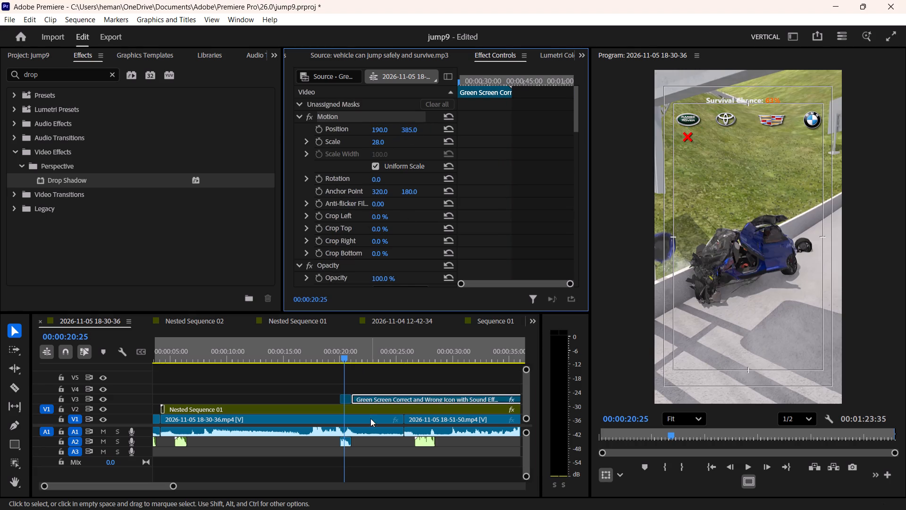
Extend the long red-cross icon clip on V3 to the end of the video.
left_click(388, 375)
key("space")
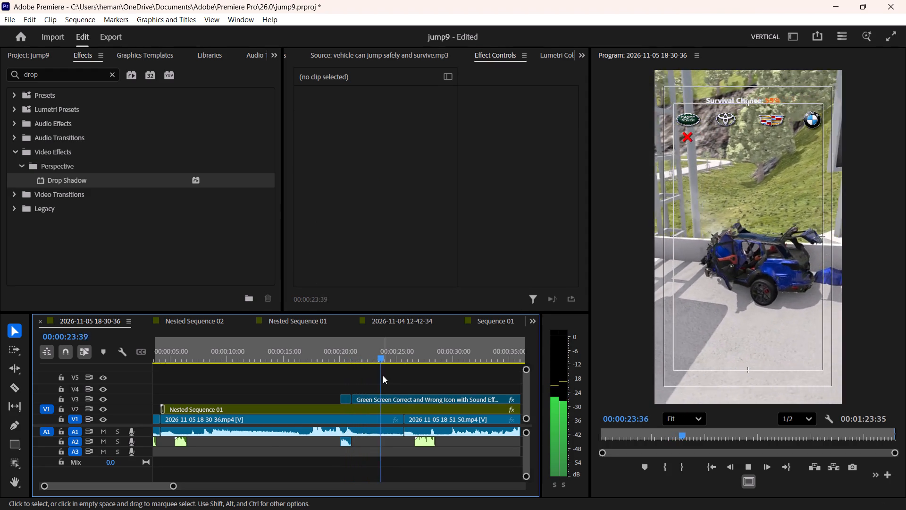
type("--")
key("space")
left_click_drag(338, 398, 341, 399)
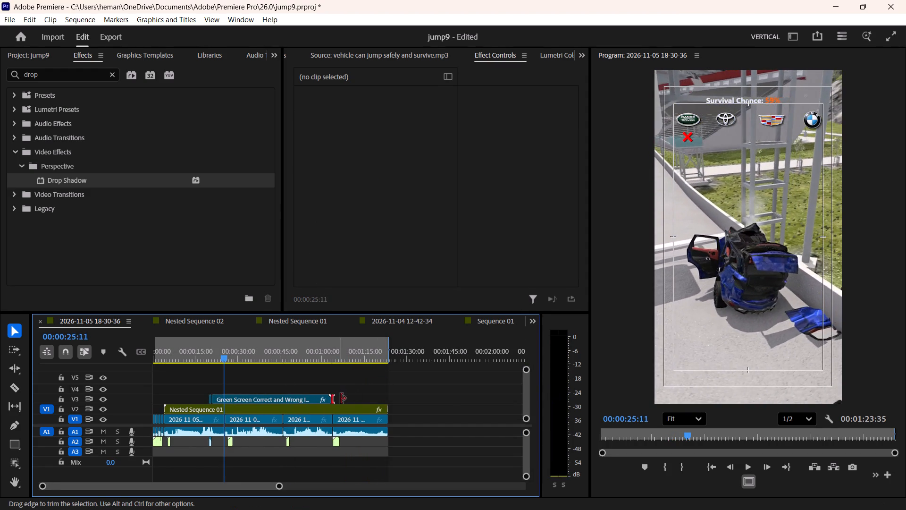
left_click_drag(341, 399, 393, 402)
left_click(415, 399)
key("space")
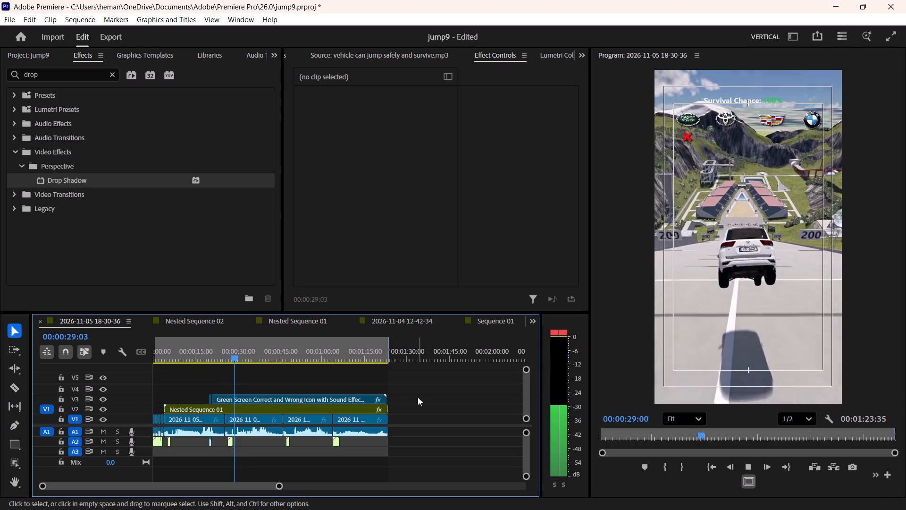
key("space")
left_click(401, 321)
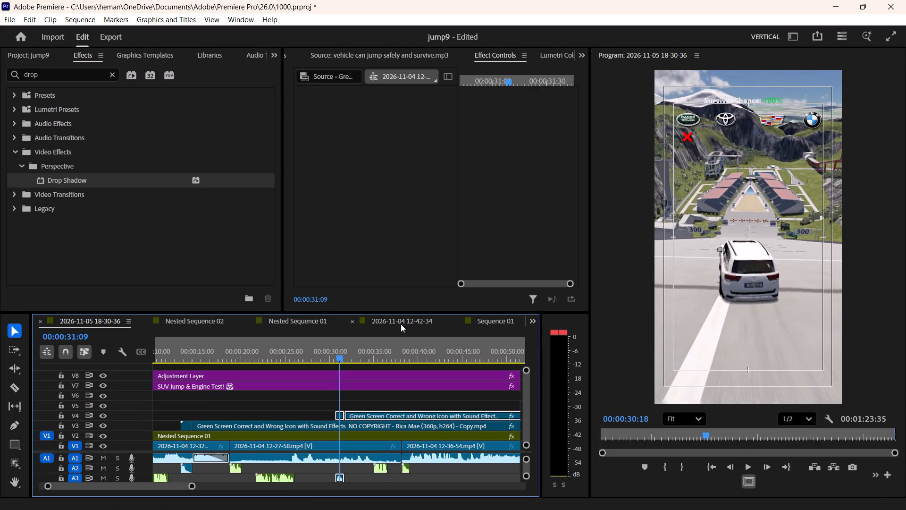
left_click_drag(333, 349, 172, 377)
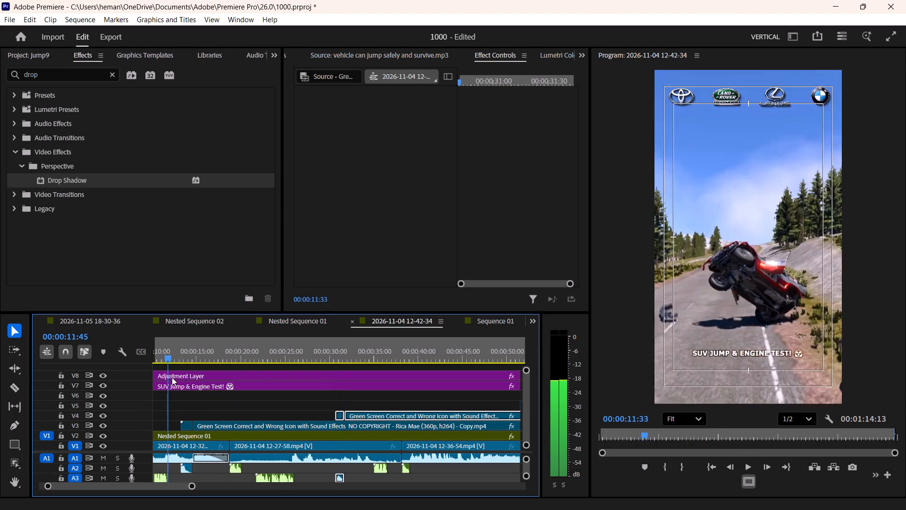
left_click_drag(172, 377, 190, 379)
left_click_drag(235, 413, 191, 424)
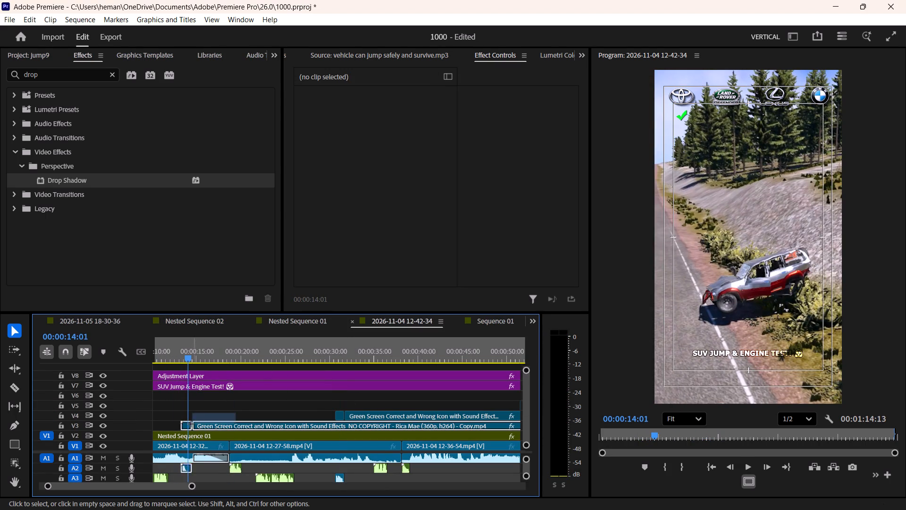
left_click_drag(191, 424, 185, 426)
left_click_drag(218, 424, 107, 319)
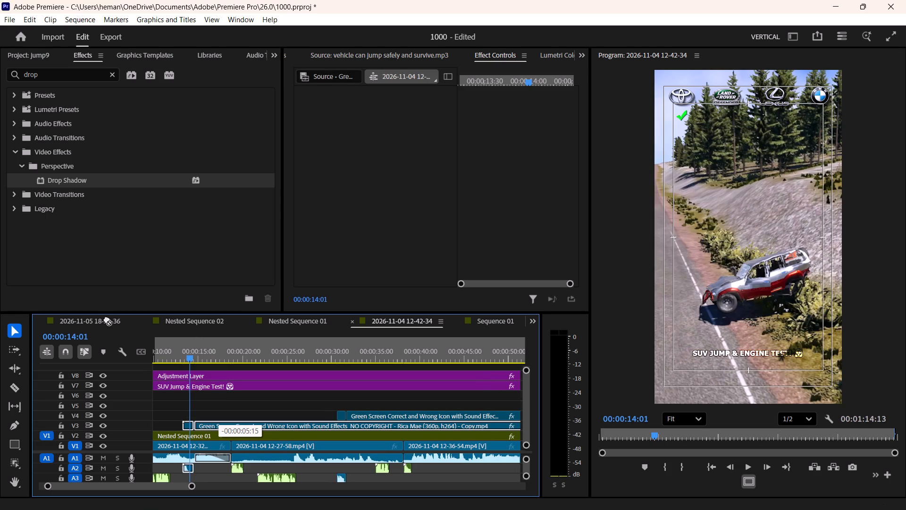
left_click_drag(107, 319, 270, 390)
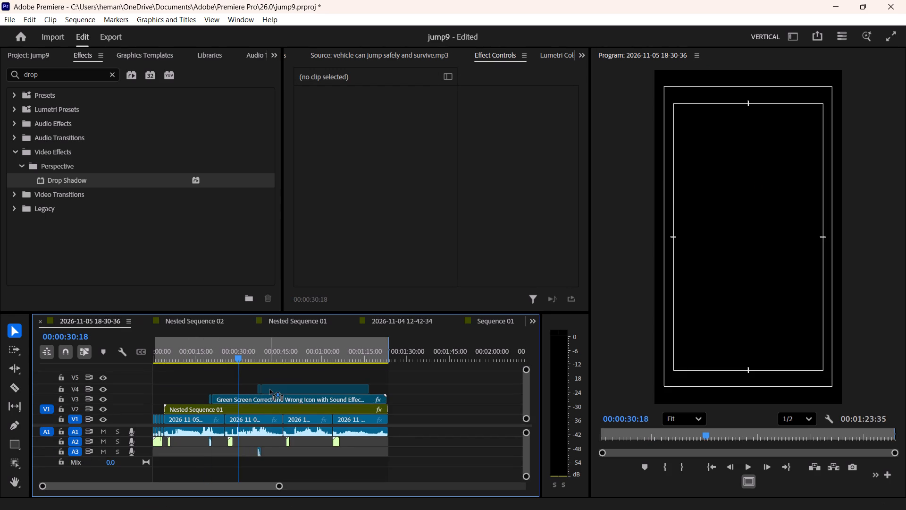
left_click_drag(270, 390, 270, 389)
Move the green-check icon clips and their sound so they start after the white car's crash, at 00:00:41:21.
key("space")
left_click(418, 390)
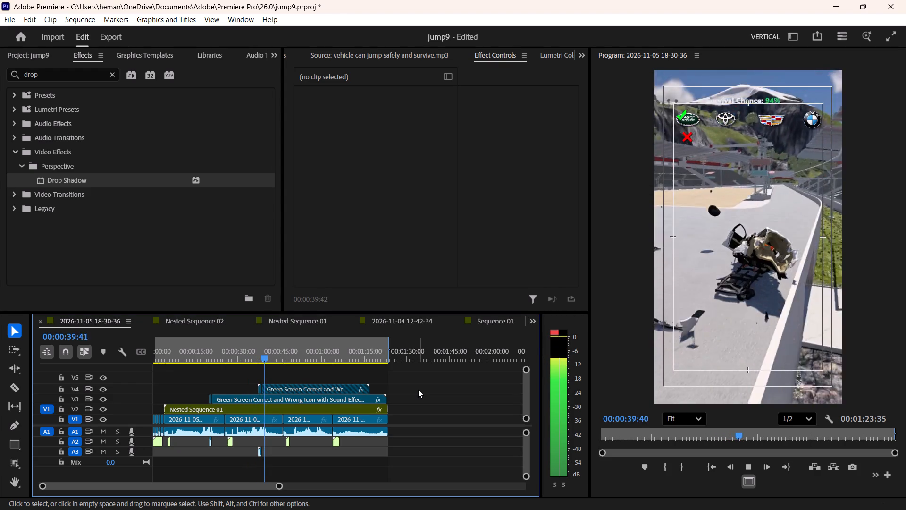
key("space")
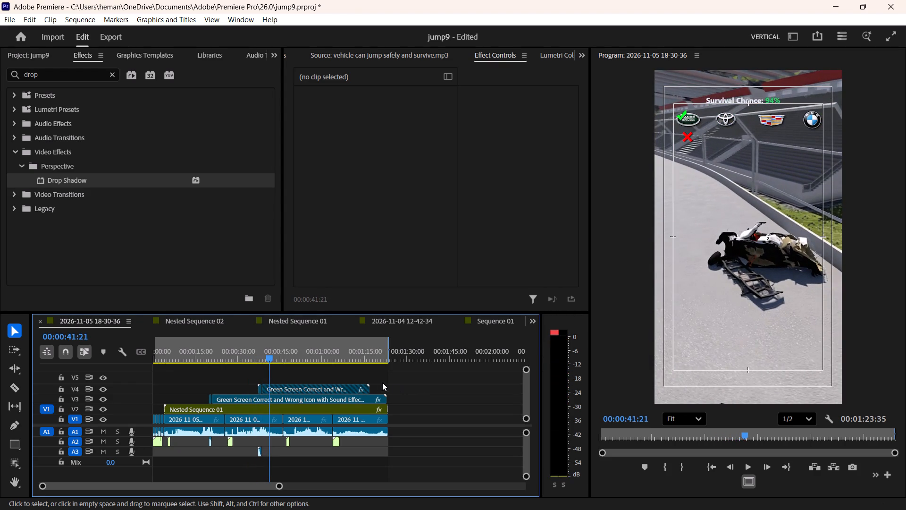
left_click_drag(367, 376, 260, 389)
left_click_drag(277, 389, 293, 389)
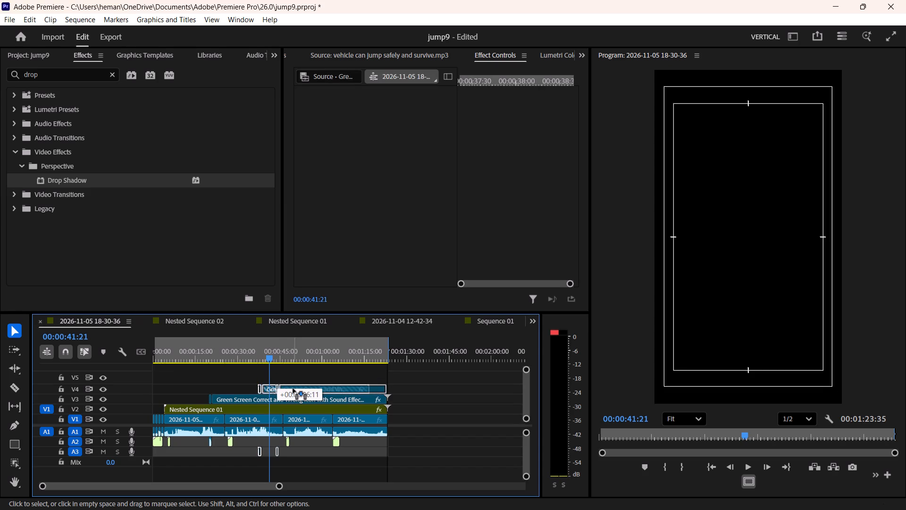
left_click_drag(293, 389, 294, 389)
left_click_drag(296, 385, 293, 385)
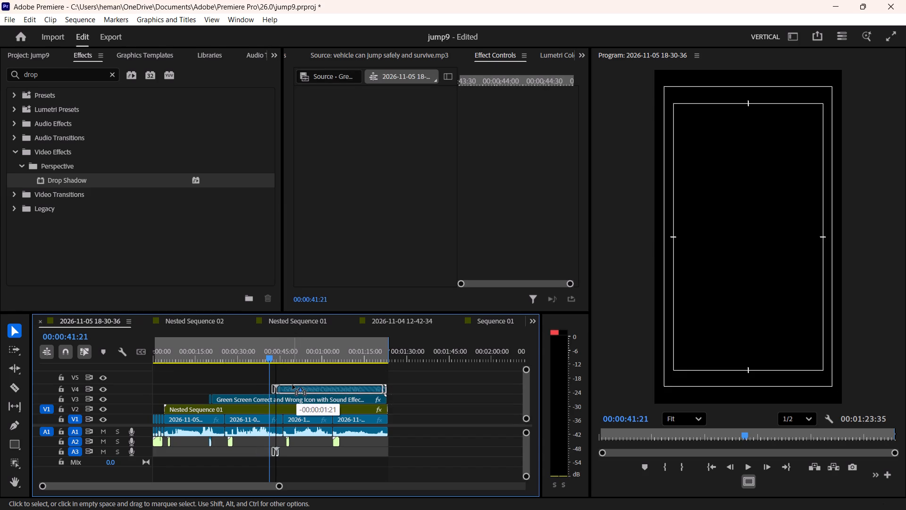
left_click_drag(293, 385, 289, 385)
left_click(296, 365)
key("space")
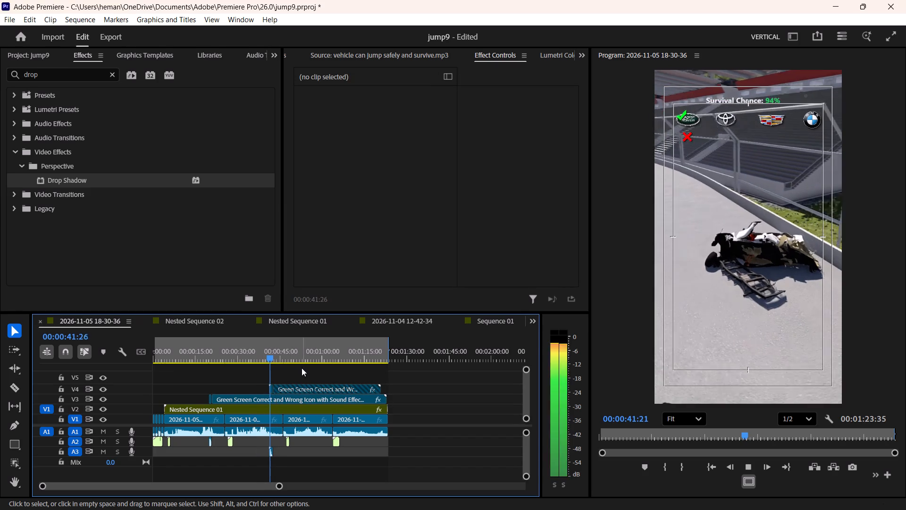
key("space")
left_click(302, 370)
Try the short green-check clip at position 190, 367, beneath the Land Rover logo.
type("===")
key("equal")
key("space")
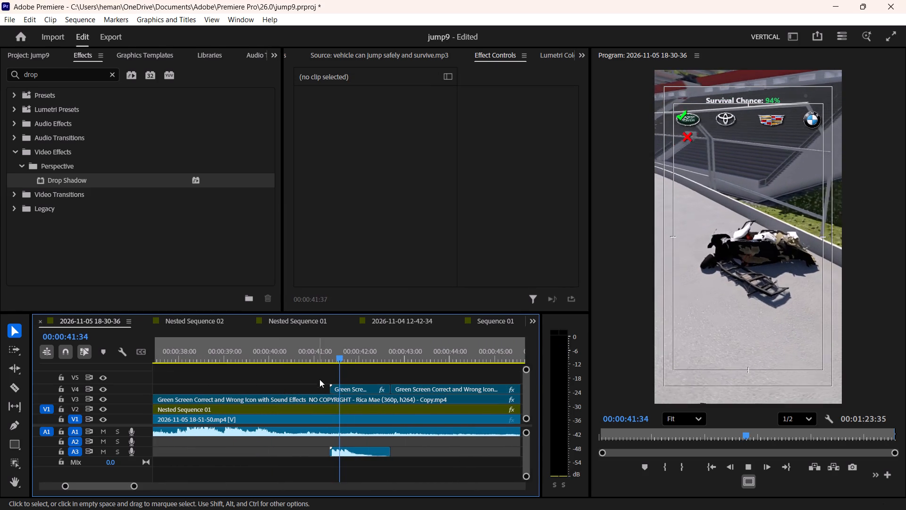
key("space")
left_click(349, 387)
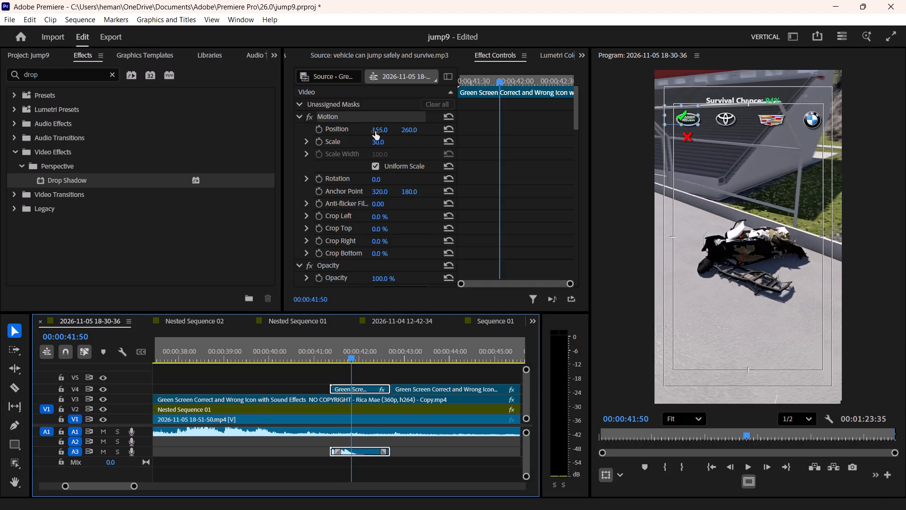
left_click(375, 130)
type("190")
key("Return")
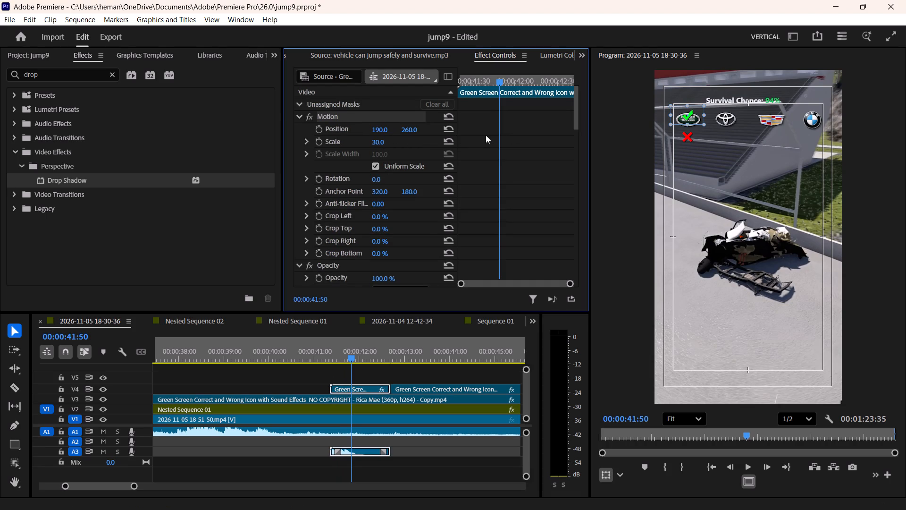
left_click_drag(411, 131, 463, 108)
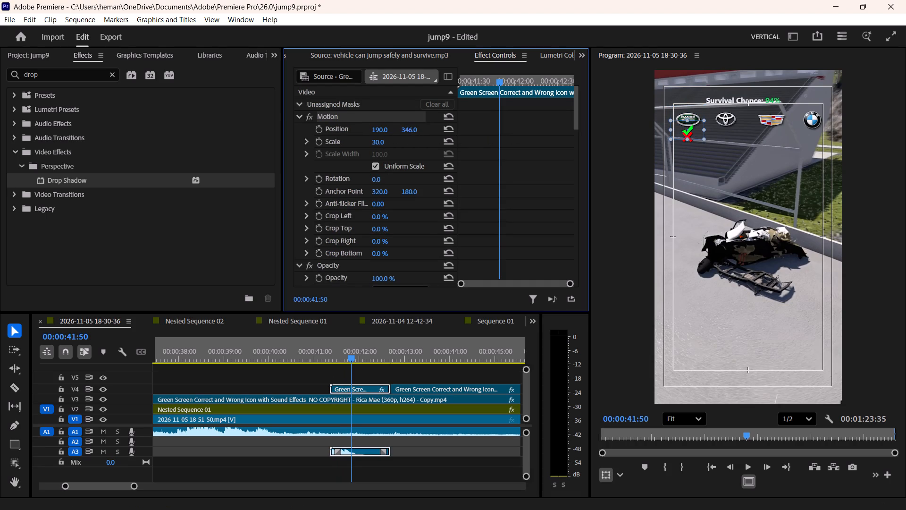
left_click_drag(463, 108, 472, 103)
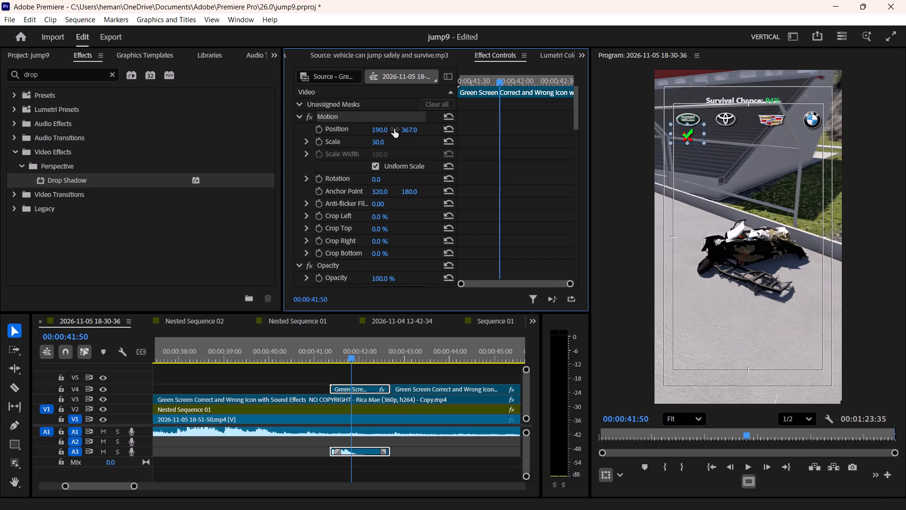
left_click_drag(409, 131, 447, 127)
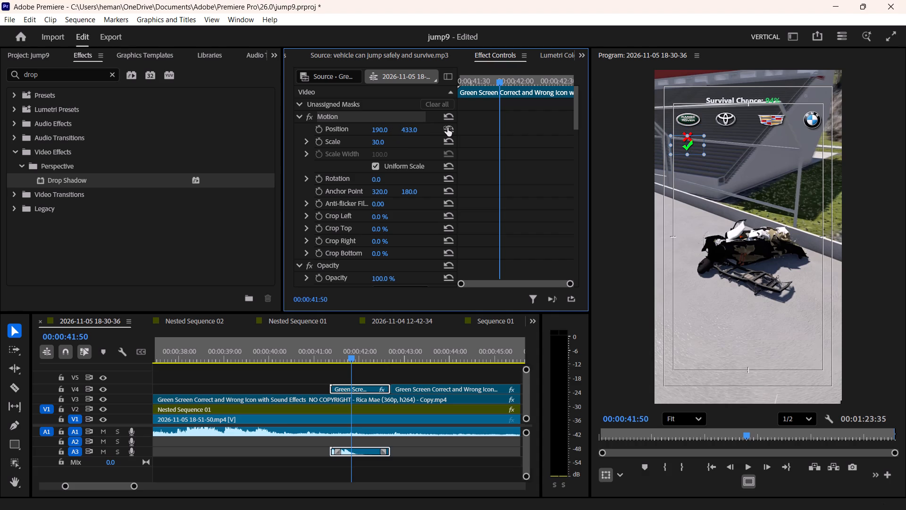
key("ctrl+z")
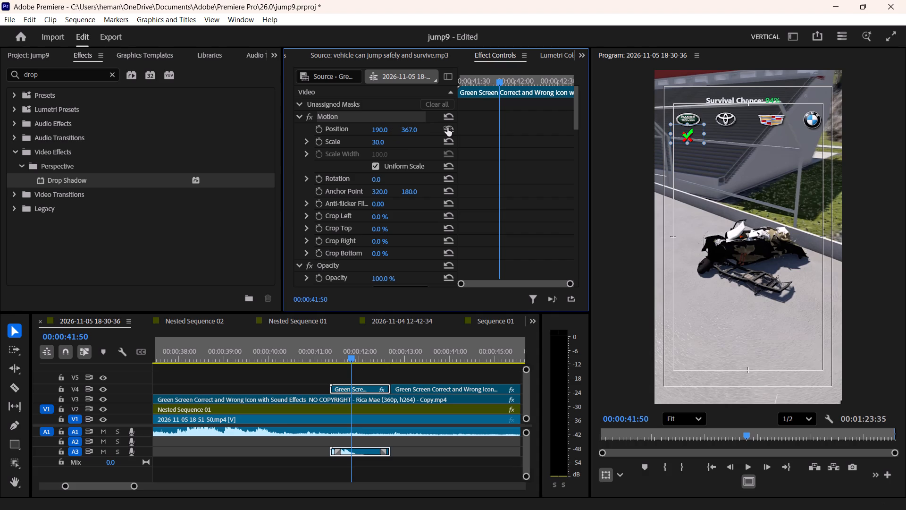
Reposition the short green-check clip beneath the Toyota logo, at position 407, 385.
left_click_drag(373, 130, 399, 126)
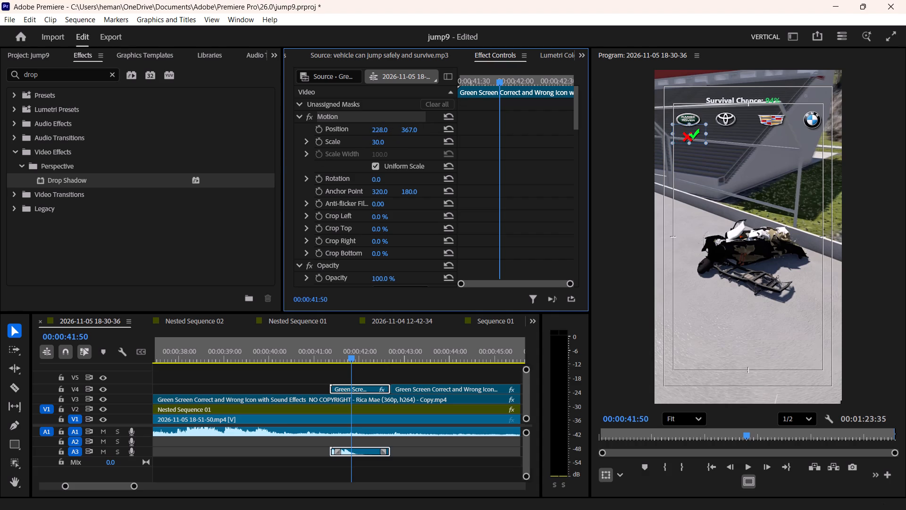
left_click_drag(399, 126, 493, 123)
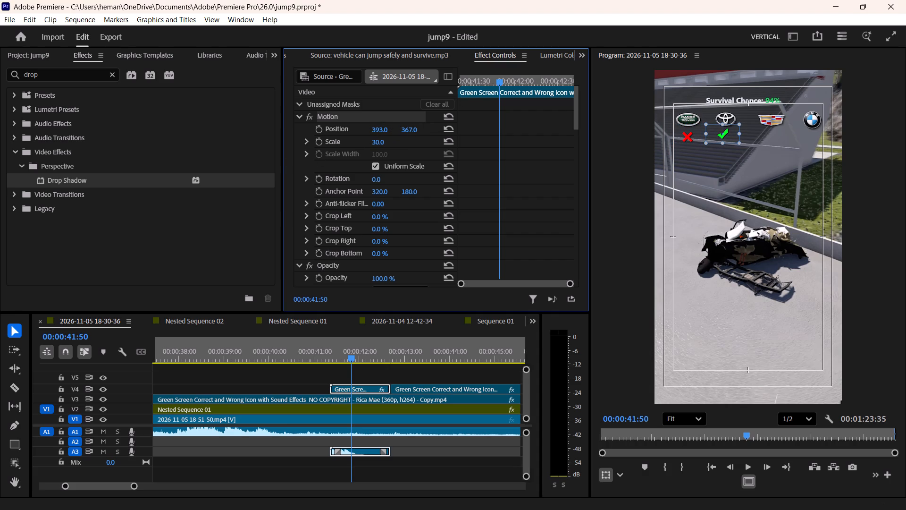
left_click_drag(493, 123, 501, 123)
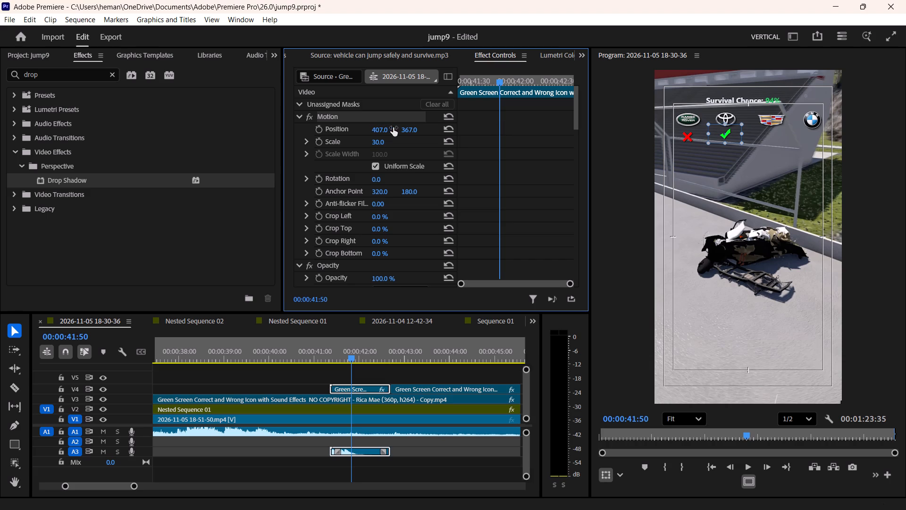
left_click_drag(405, 128, 411, 128)
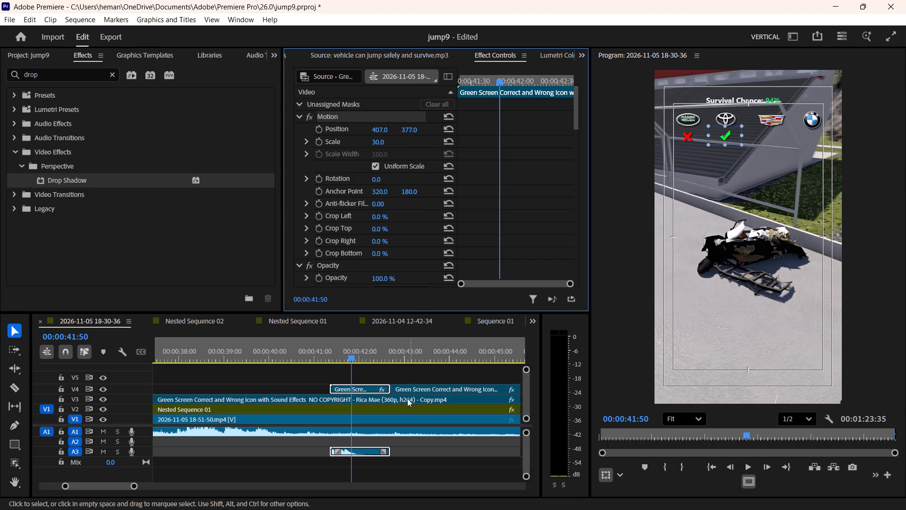
left_click(383, 401)
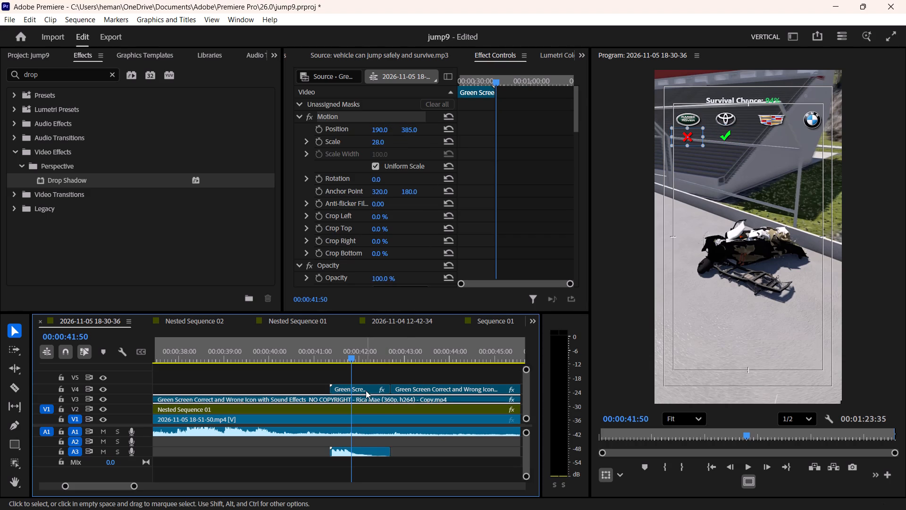
left_click(366, 390)
left_click(412, 134)
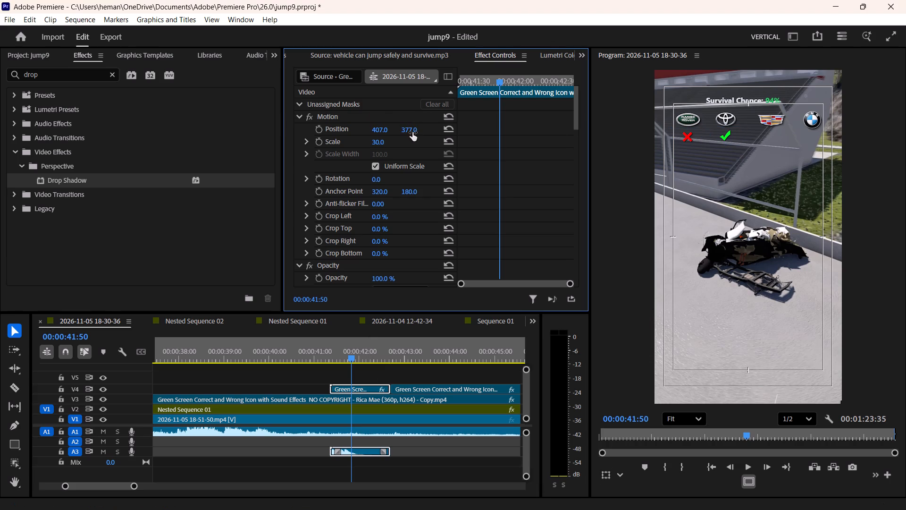
left_click(412, 132)
type("385")
key("Return")
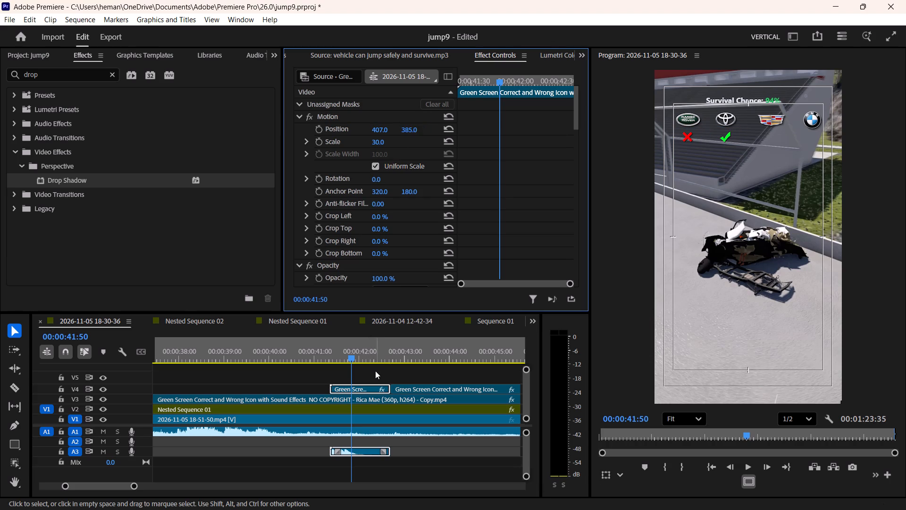
Set the short green-check clip's horizontal position to 405.
left_click(374, 372)
left_click(369, 390)
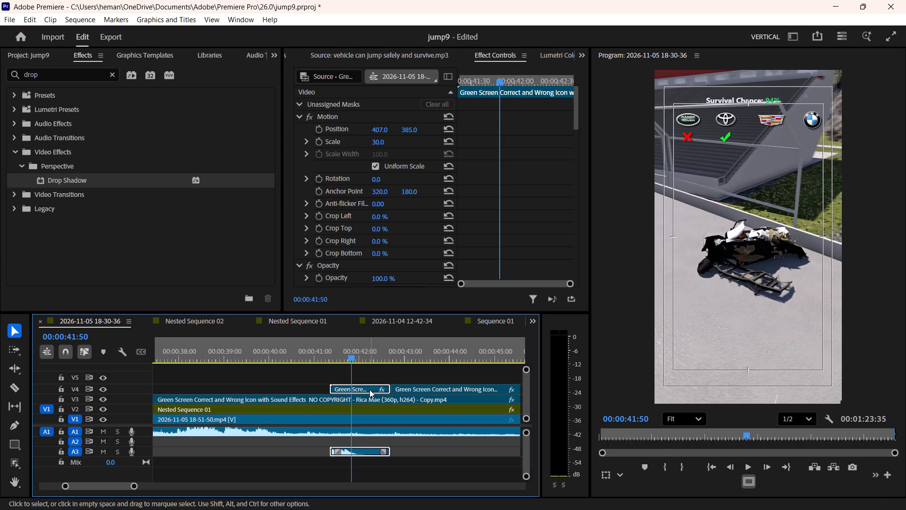
left_click(382, 131)
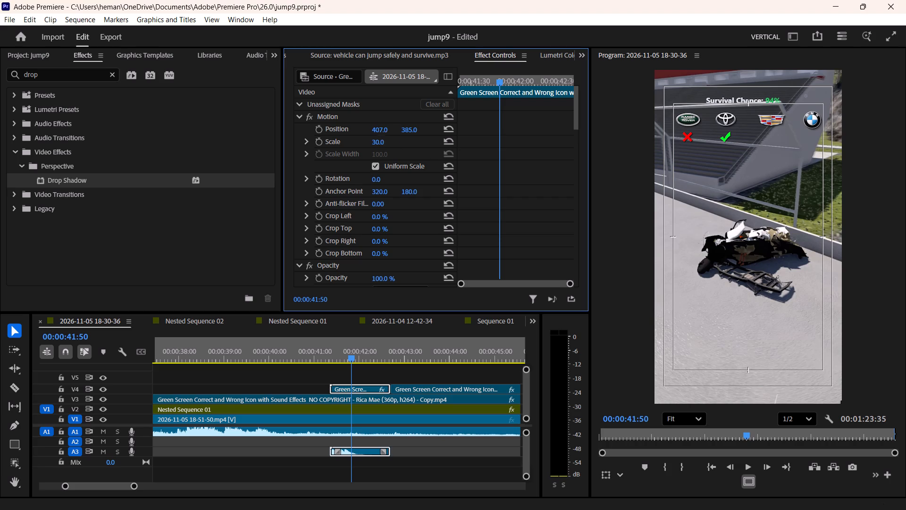
type("405")
key("Return")
Set the long green-check clip's position to 405, 385 to match the short green-check clip before it.
left_click(413, 384)
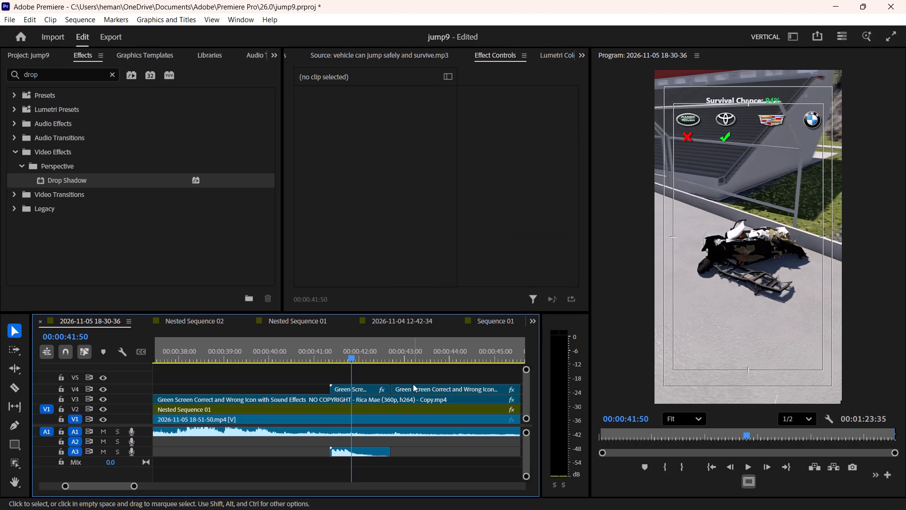
left_click(411, 395)
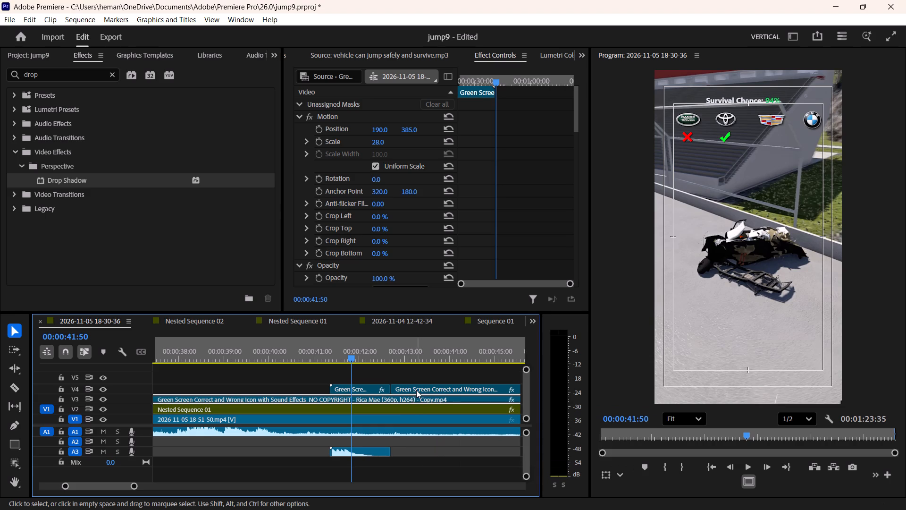
left_click(416, 390)
left_click(352, 387)
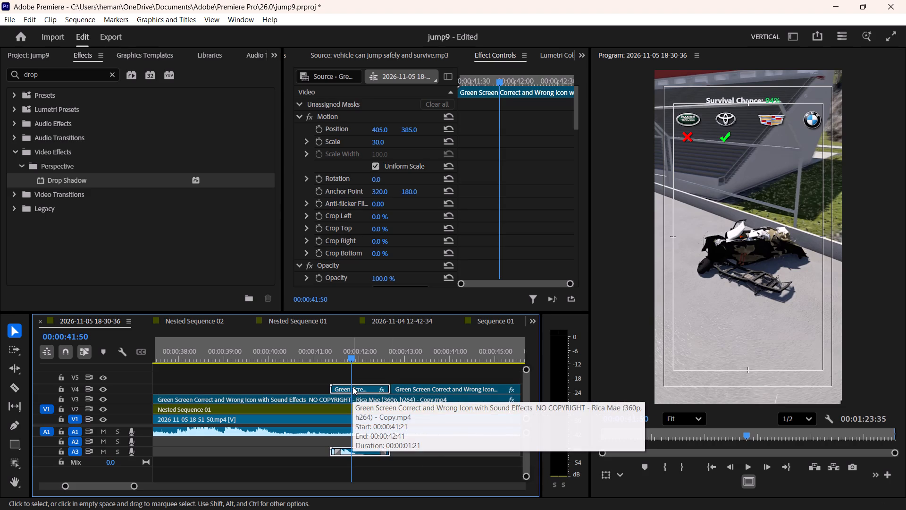
left_click(412, 389)
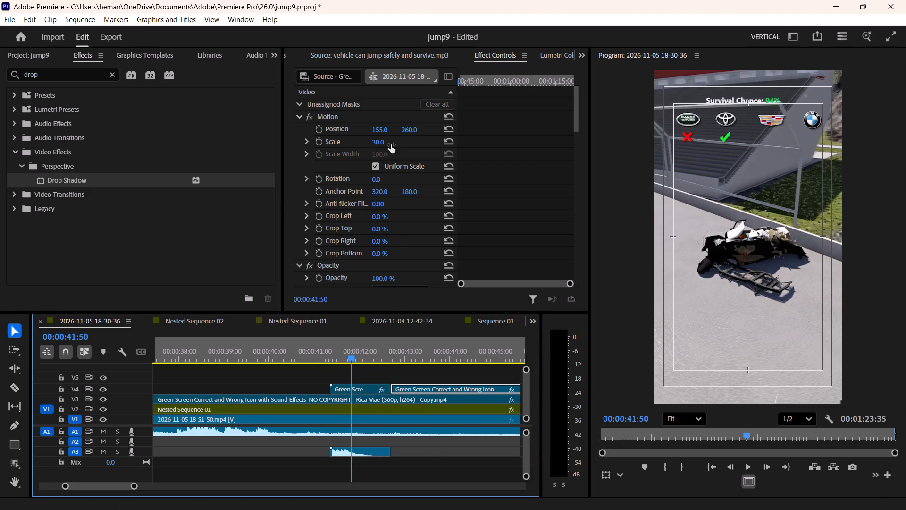
left_click(385, 127)
type("405")
key("Return")
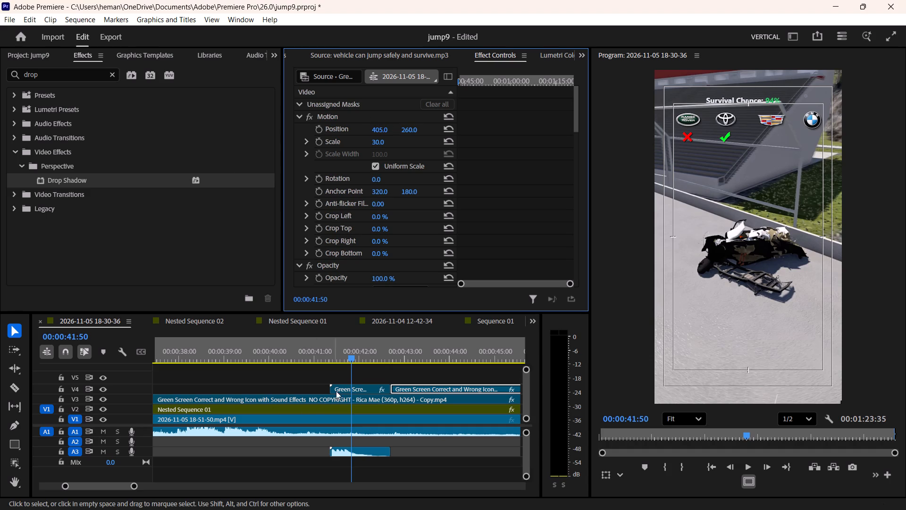
left_click(349, 389)
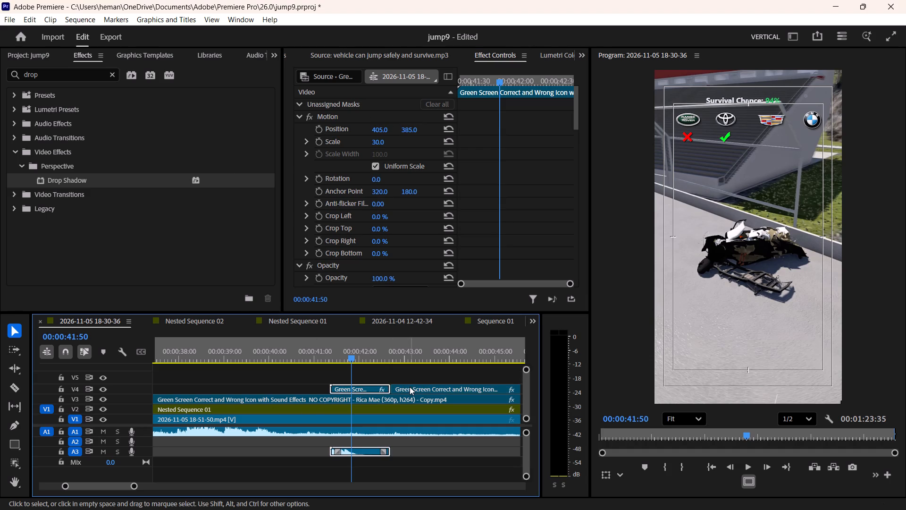
left_click(410, 387)
left_click(416, 128)
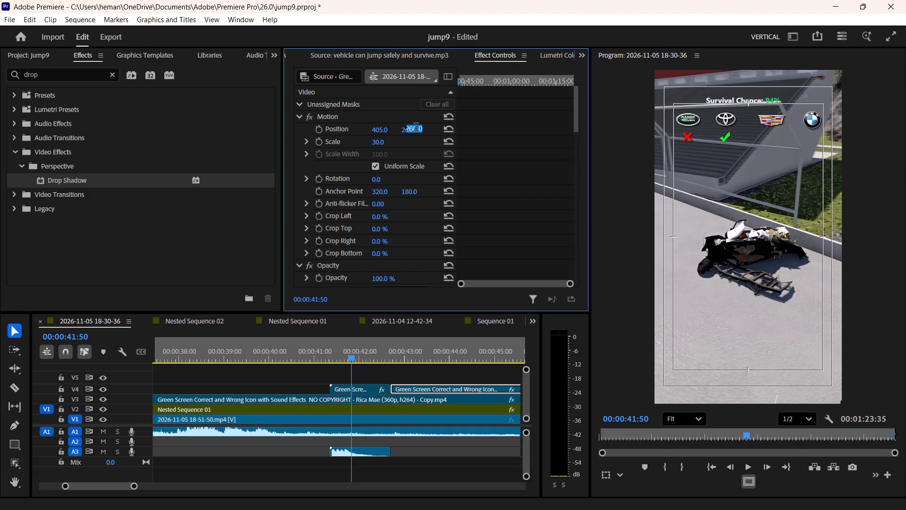
type("385")
key("Return")
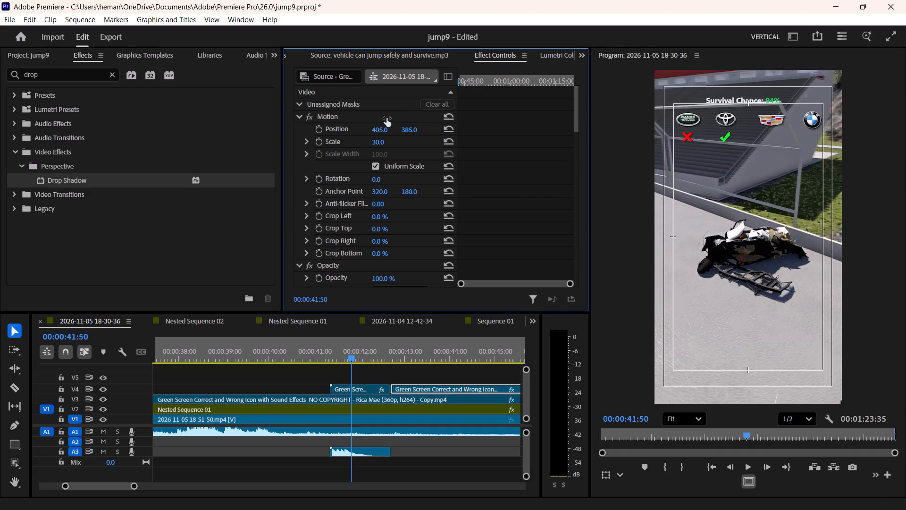
Duplicate the short red-cross clip with its sound onto track V5, starting at 00:01:02:48 after the white SUV's crash.
left_click(423, 454)
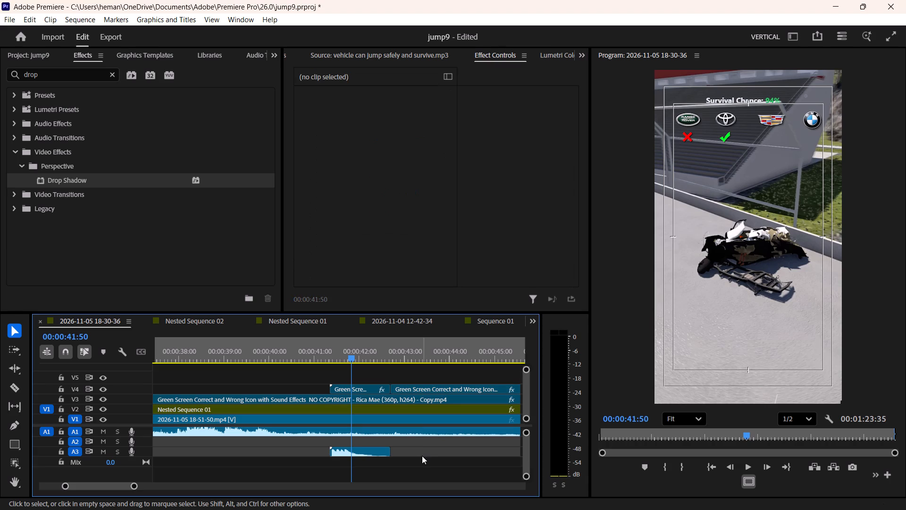
key("space")
type("----")
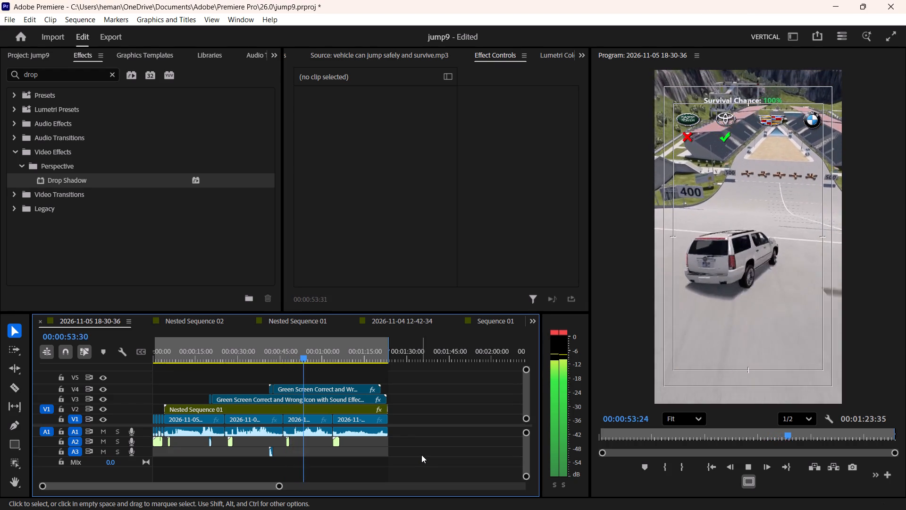
left_click(212, 401)
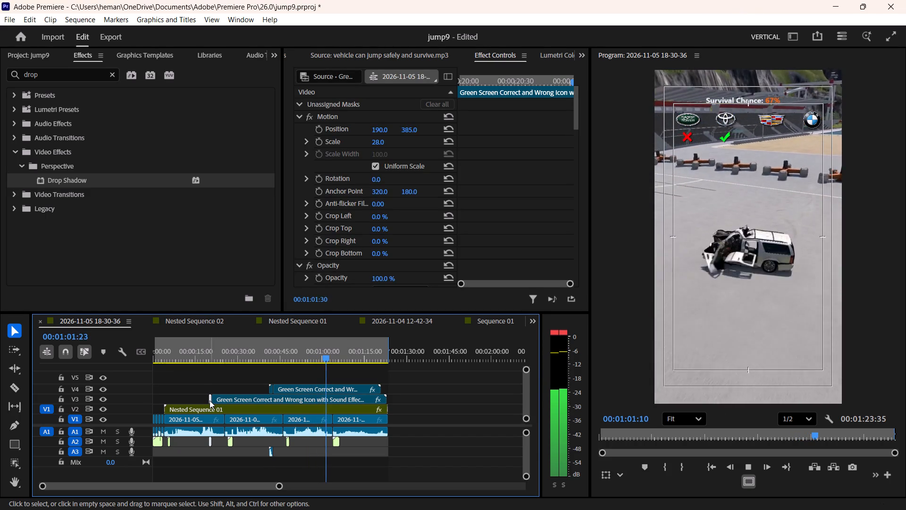
key("space")
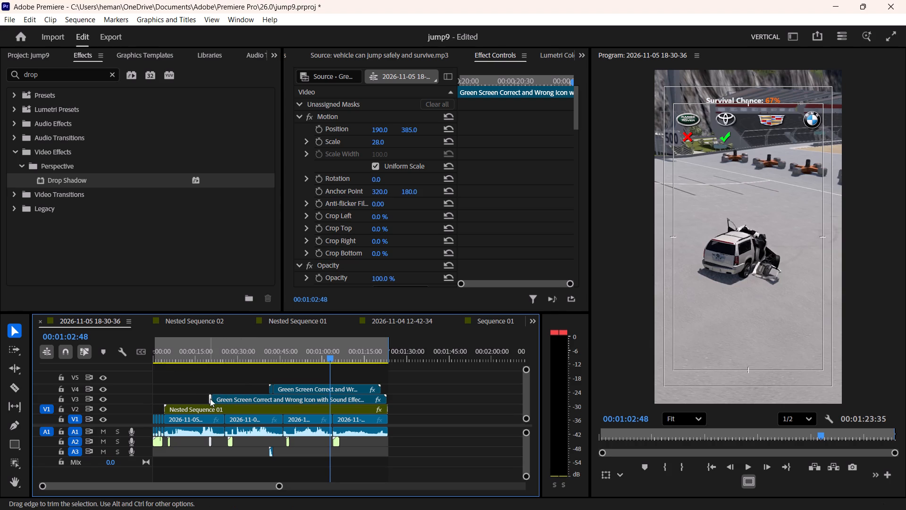
left_click_drag(210, 401, 327, 378)
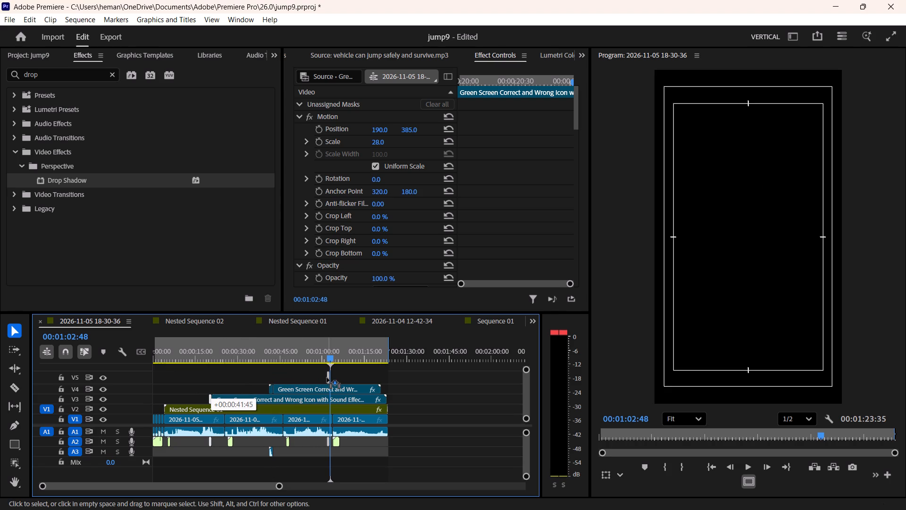
left_click_drag(327, 378, 331, 378)
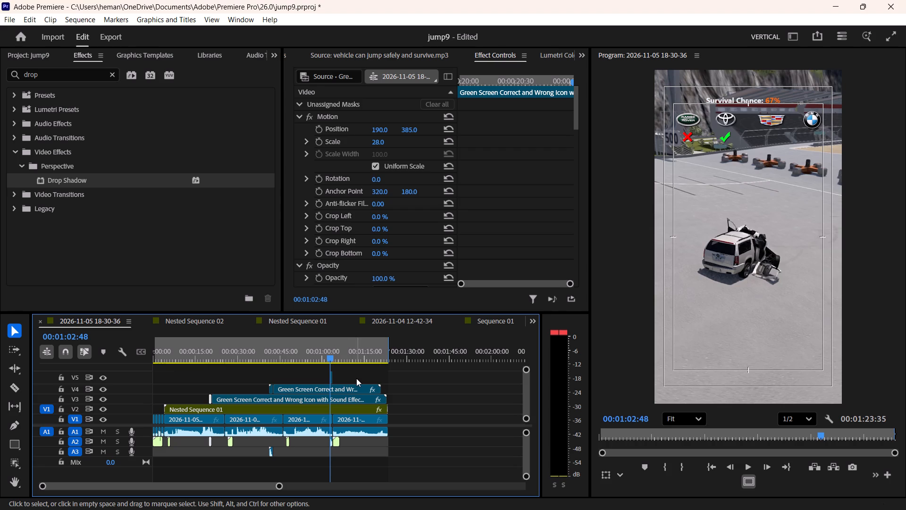
Move the copied short red-cross clip horizontally so its cross sits beneath the Cadillac logo.
left_click(356, 378)
key("equal")
key("equal")
key("equal")
key("equal")
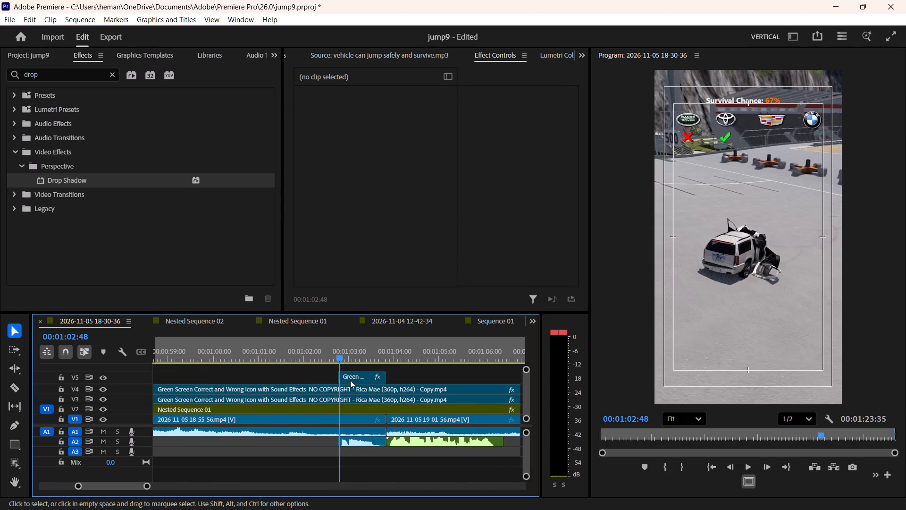
left_click(351, 376)
key("space")
key("space")
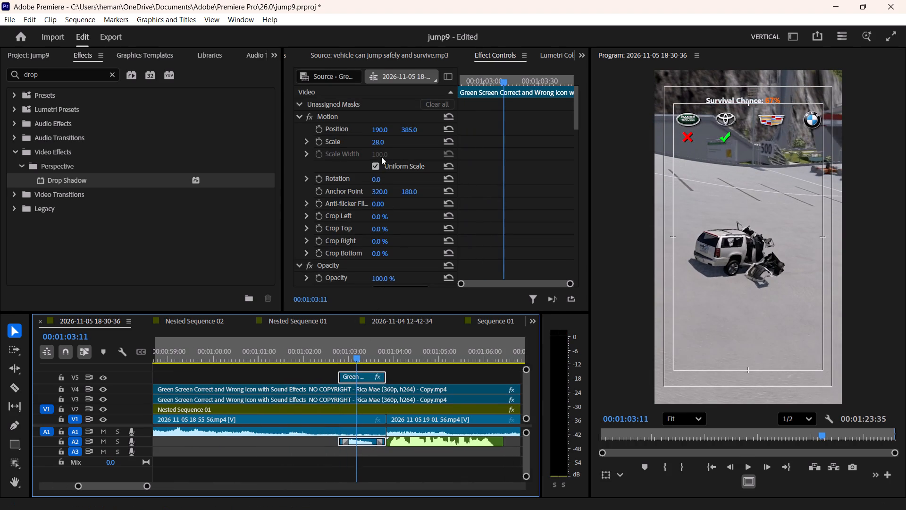
left_click_drag(377, 129, 649, 147)
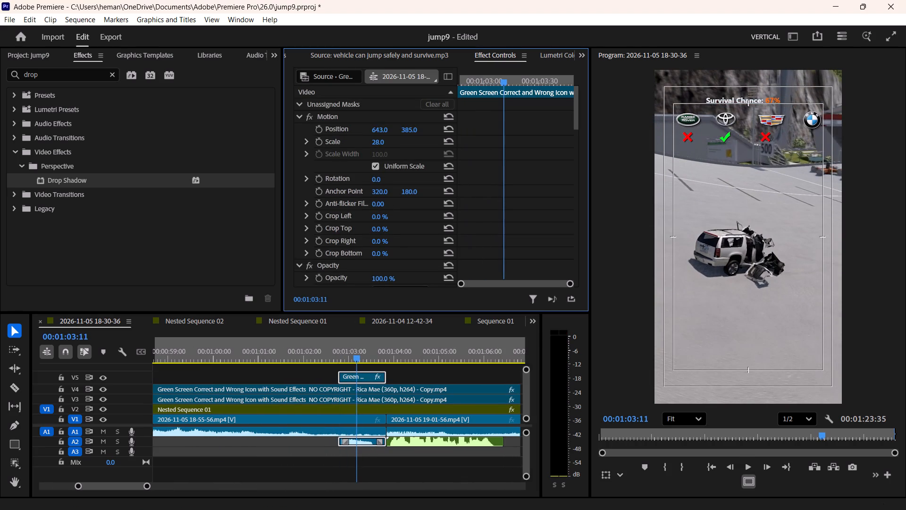
left_click_drag(649, 147, 662, 149)
Set the copied cross clip's Tint white mapping to dark orange 903A00, sampling the hue from the survival percentage text.
scroll(404, 219, "down", 1)
scroll(378, 263, "down", 1)
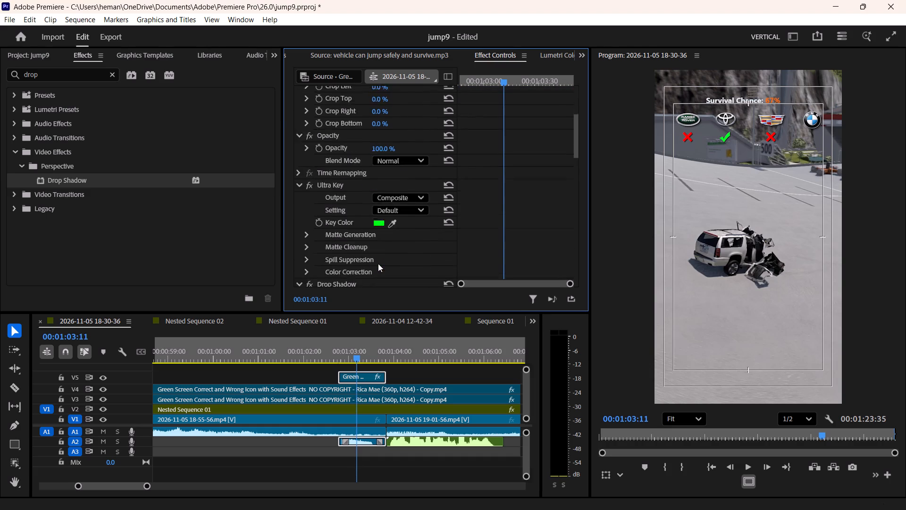
scroll(378, 263, "down", 1)
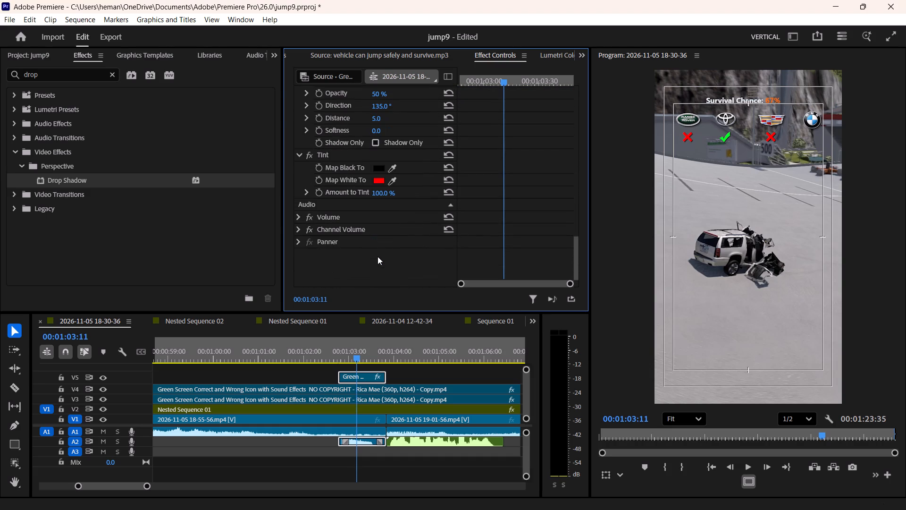
scroll(377, 256, "down", 1)
left_click(378, 181)
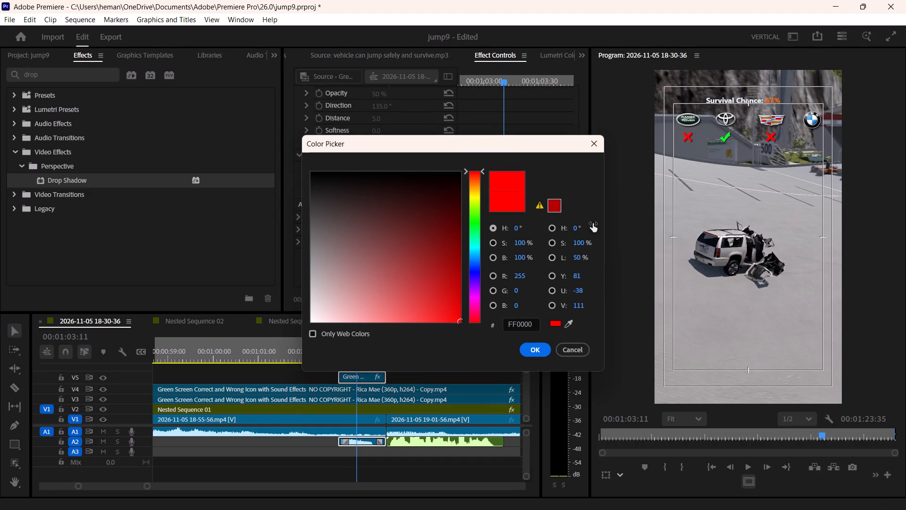
left_click(571, 323)
left_click(773, 102)
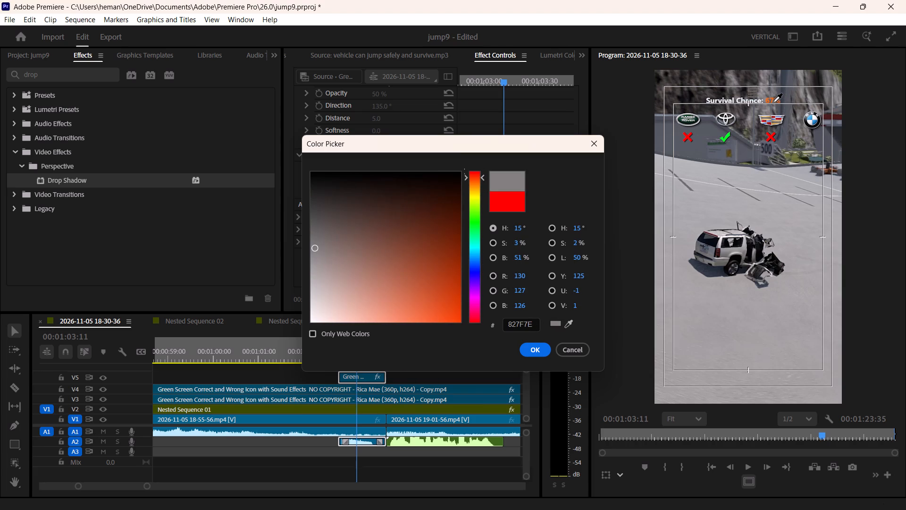
left_click_drag(450, 280, 471, 266)
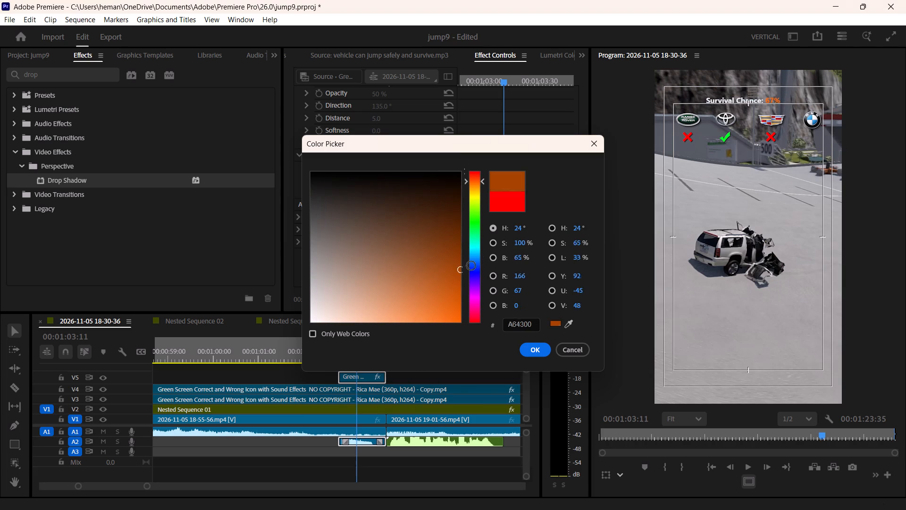
left_click_drag(471, 266, 496, 256)
left_click(536, 353)
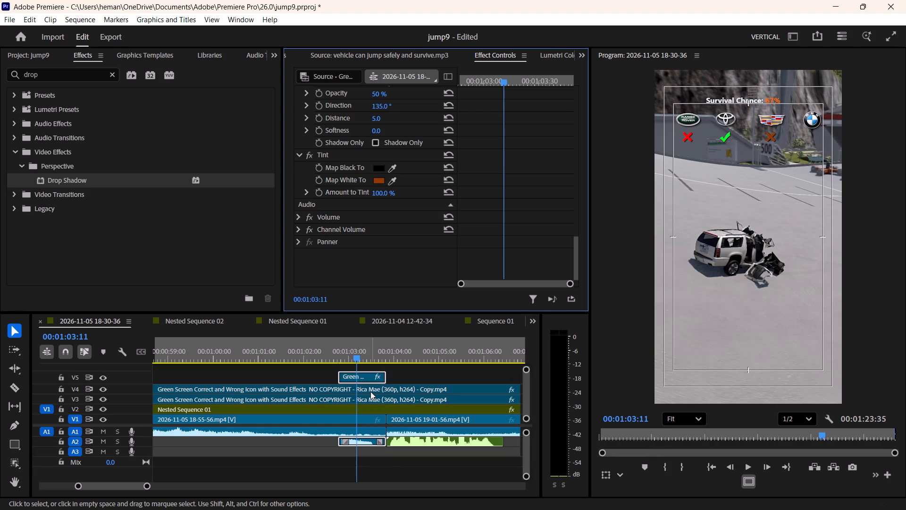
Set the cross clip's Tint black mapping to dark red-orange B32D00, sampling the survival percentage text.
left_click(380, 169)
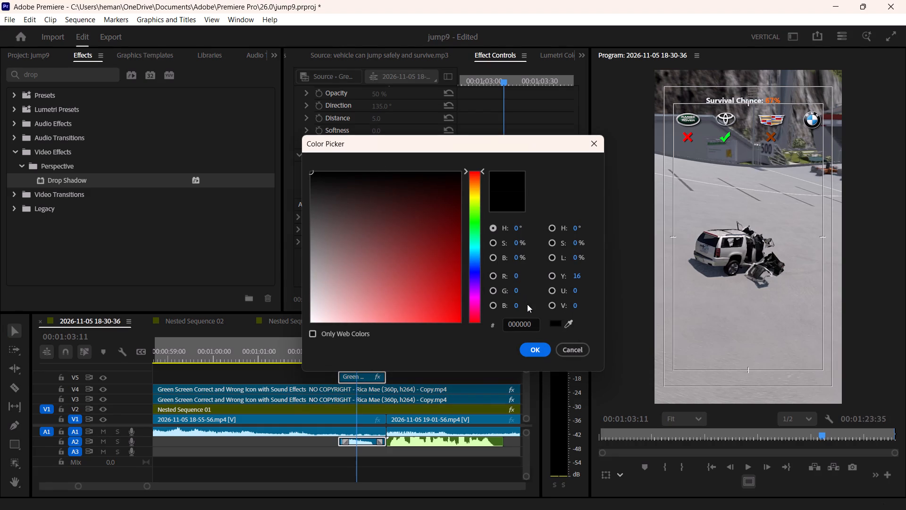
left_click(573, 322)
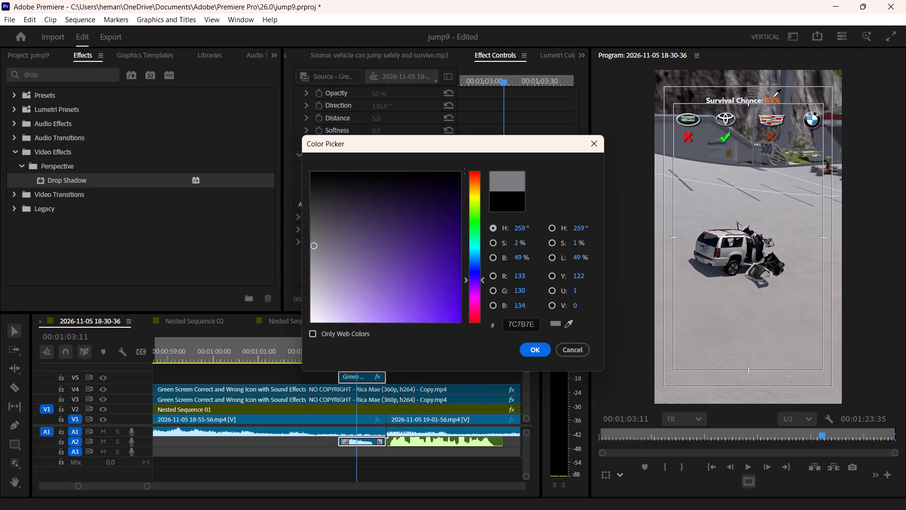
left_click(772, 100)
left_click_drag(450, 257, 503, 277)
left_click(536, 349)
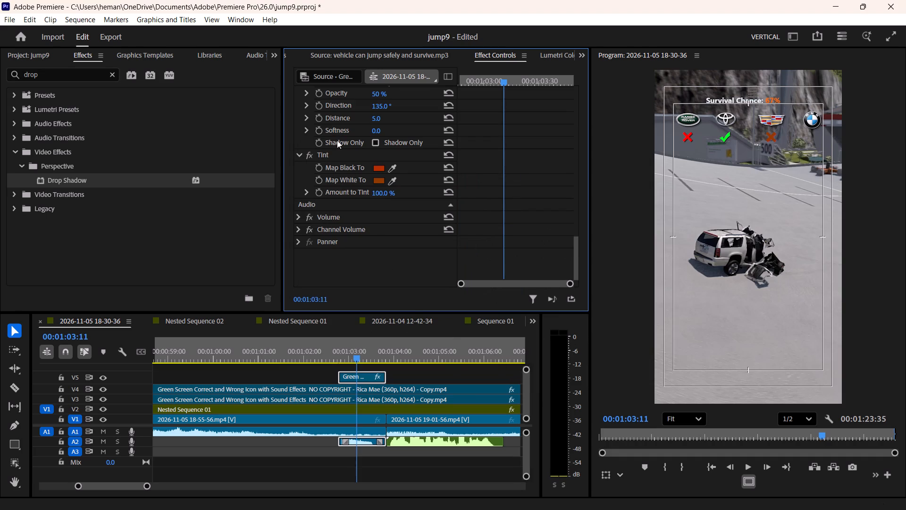
Change the cross clip's Tint black mapping to a fully bright orange with a 32° hue.
left_click(378, 168)
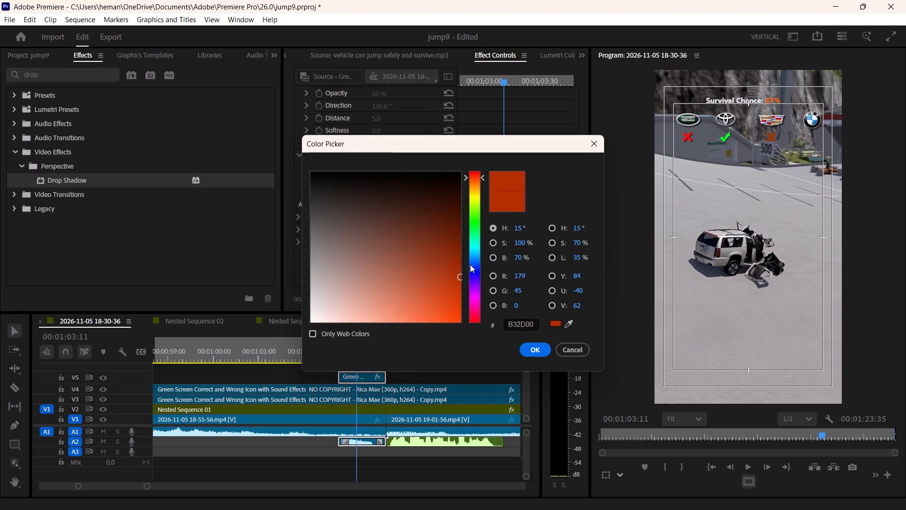
left_click_drag(478, 184, 479, 277)
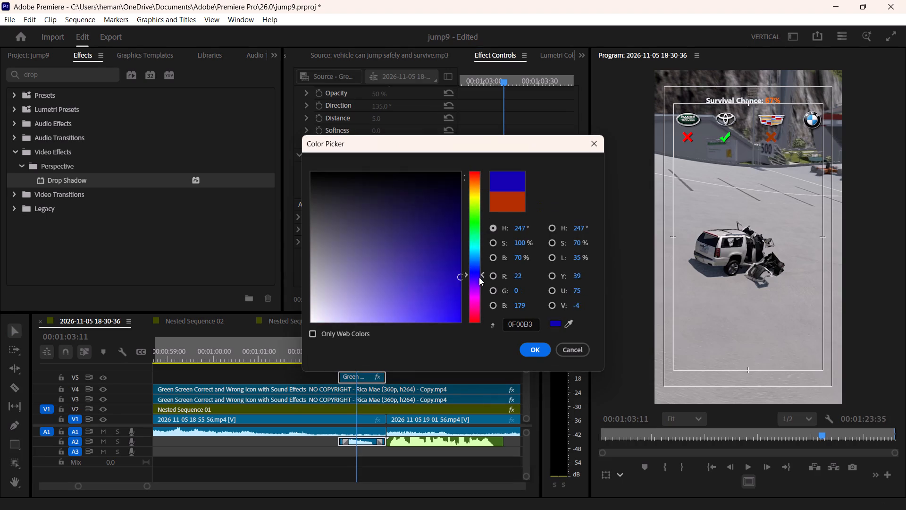
left_click_drag(479, 277, 473, 185)
left_click_drag(448, 289, 456, 305)
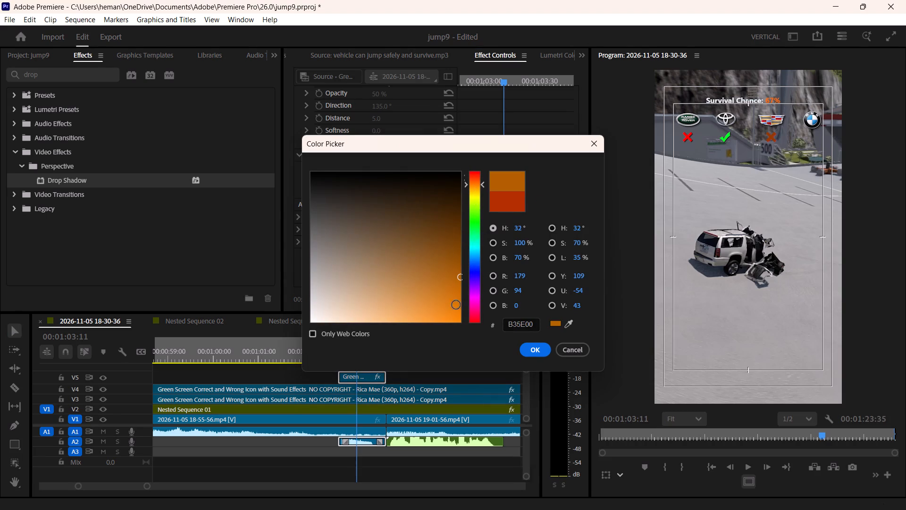
left_click_drag(456, 305, 483, 357)
left_click(533, 353)
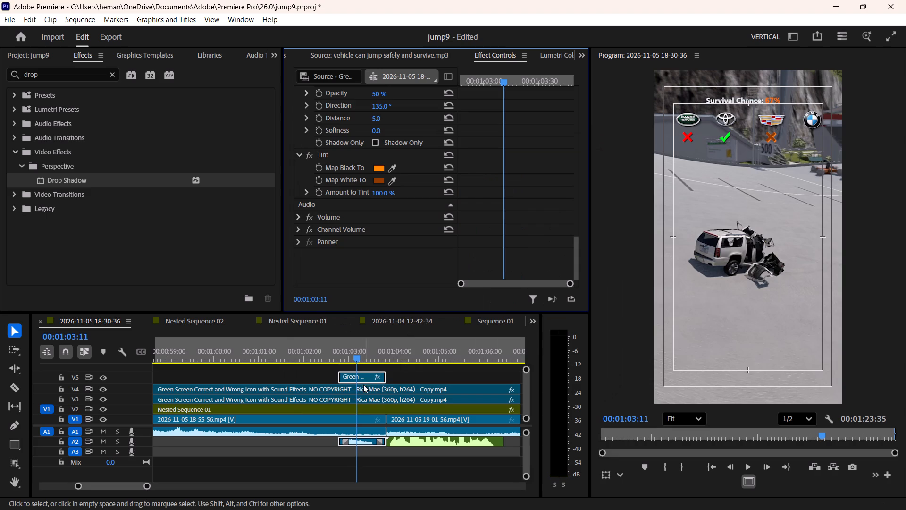
Brighten the cross clip's Tint white mapping to a vivid orange, keeping the 24° hue.
left_click(381, 180)
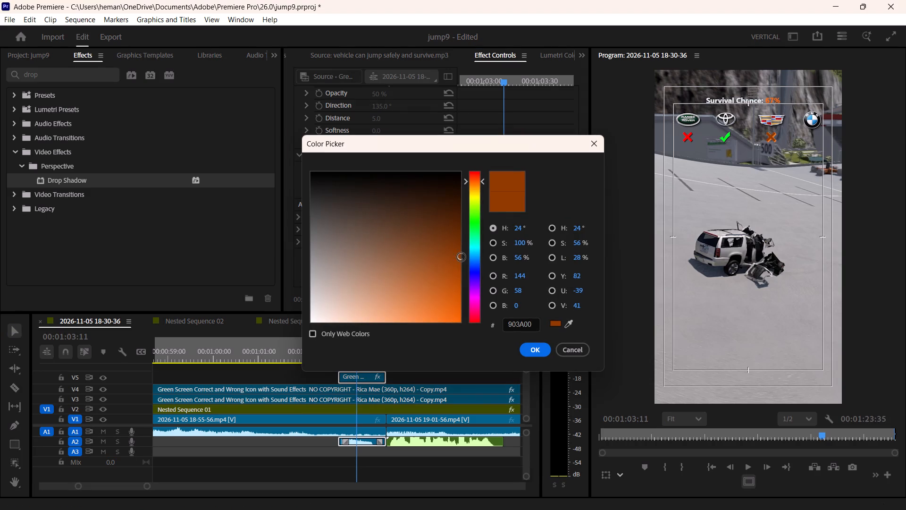
left_click_drag(448, 272, 484, 360)
left_click(534, 351)
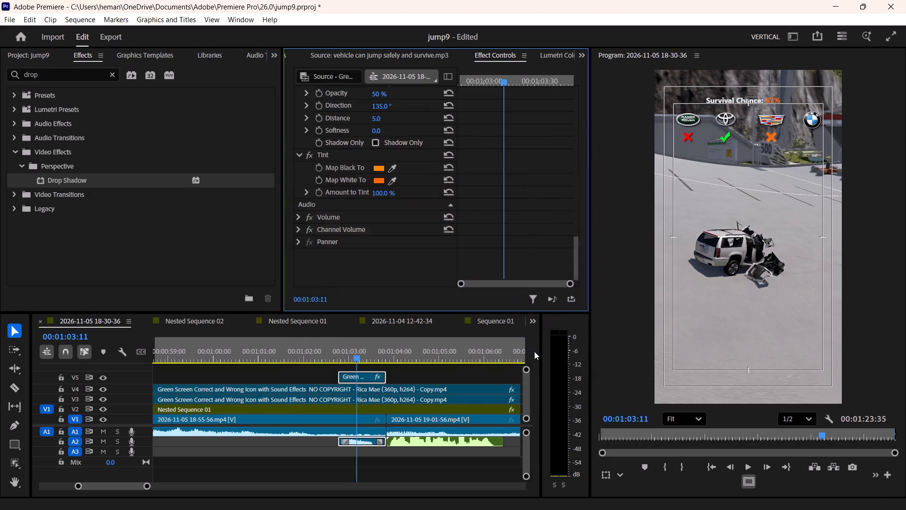
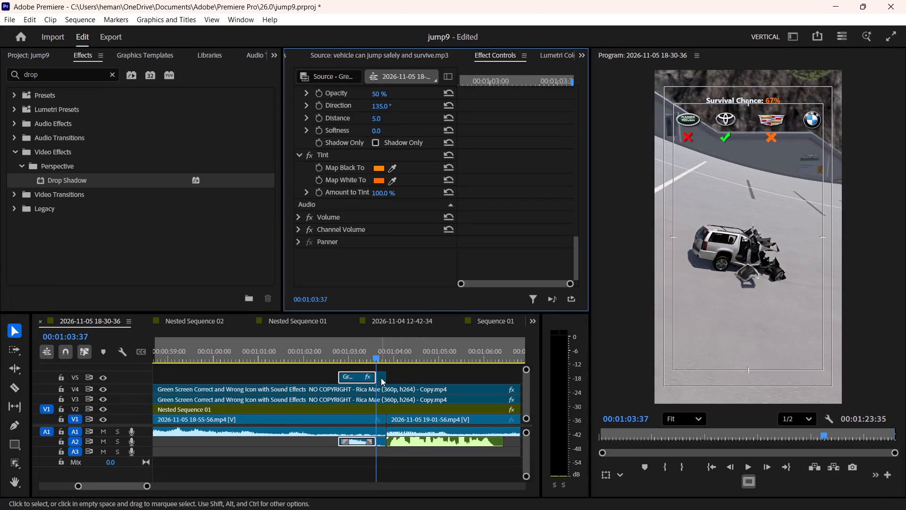
Unlink the leftover piece of the Cadillac cross clip on V5 and add a frame hold to it.
left_click(381, 378)
key("ctrl+l")
right_click(381, 378)
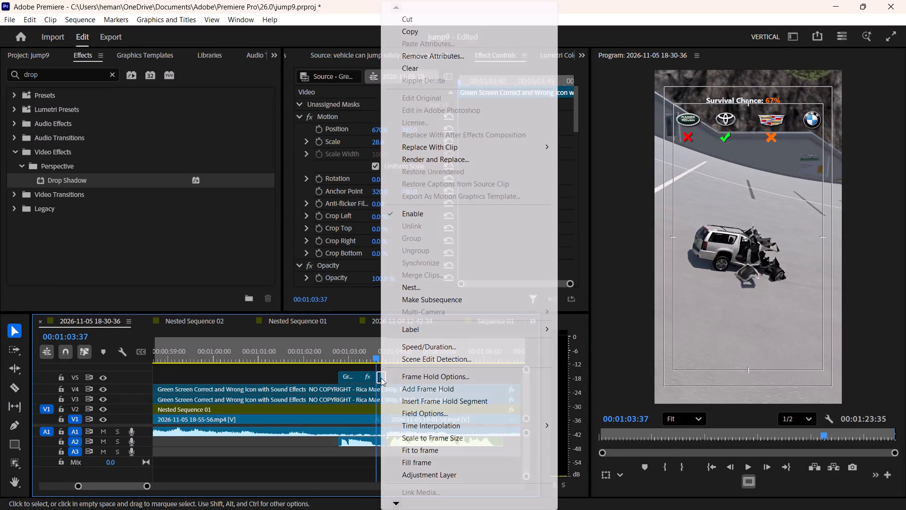
left_click(405, 389)
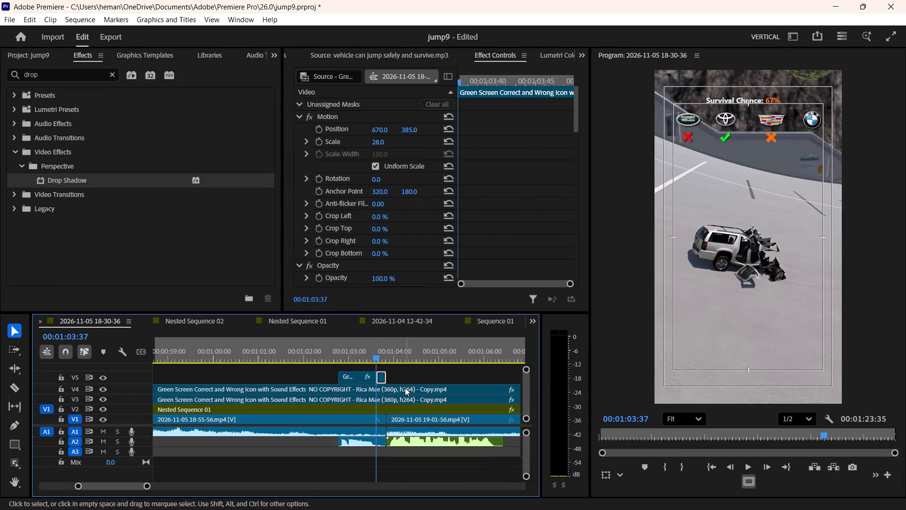
Extend the held orange cross clip on V5 to where the held check clip on V4 ends.
key("minus")
left_click_drag(371, 376, 392, 375)
type("--")
left_click_drag(392, 375, 470, 377)
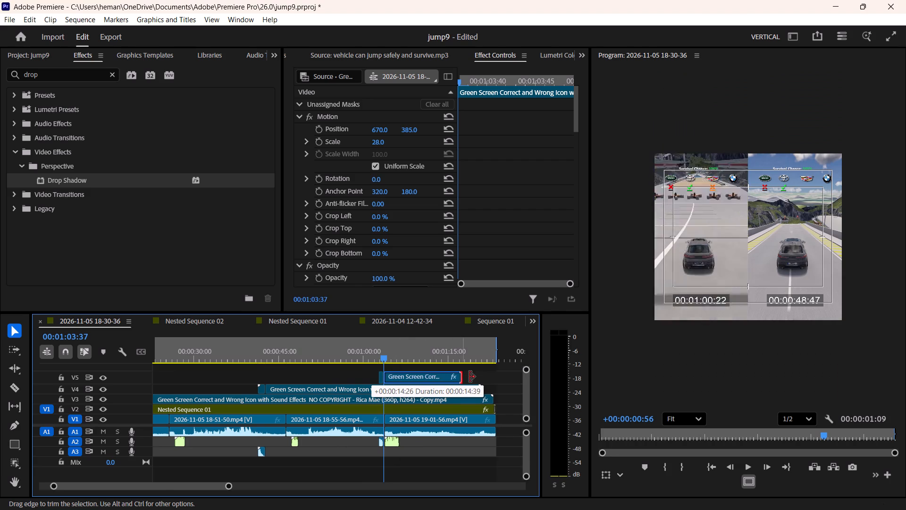
left_click_drag(470, 377, 487, 377)
Play the start of the BMW run to check the icons under the logos, enlarging the video track area.
key("space")
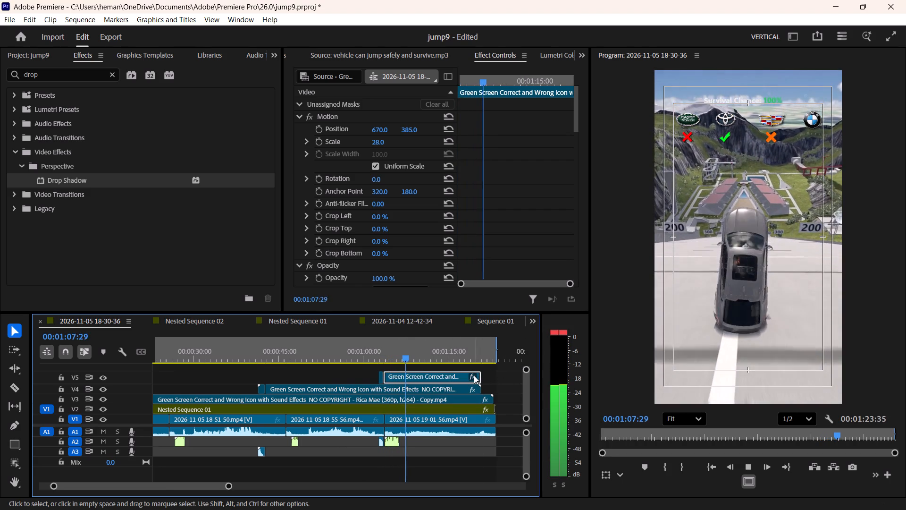
key("space")
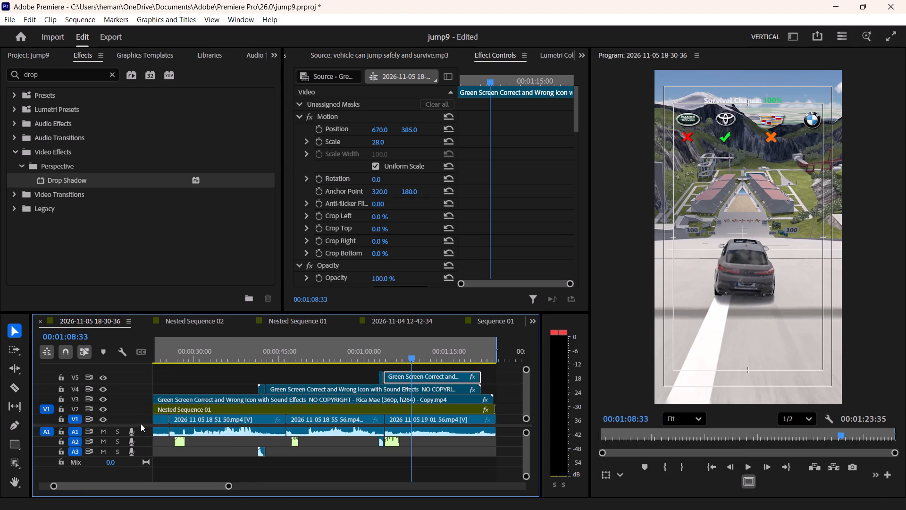
left_click_drag(146, 426, 149, 446)
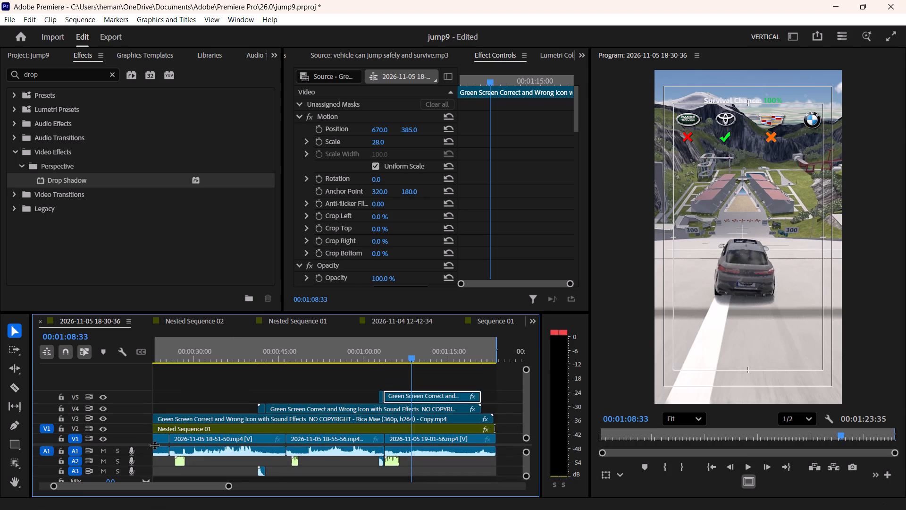
key("minus")
key("minus")
key("space")
left_click(306, 407)
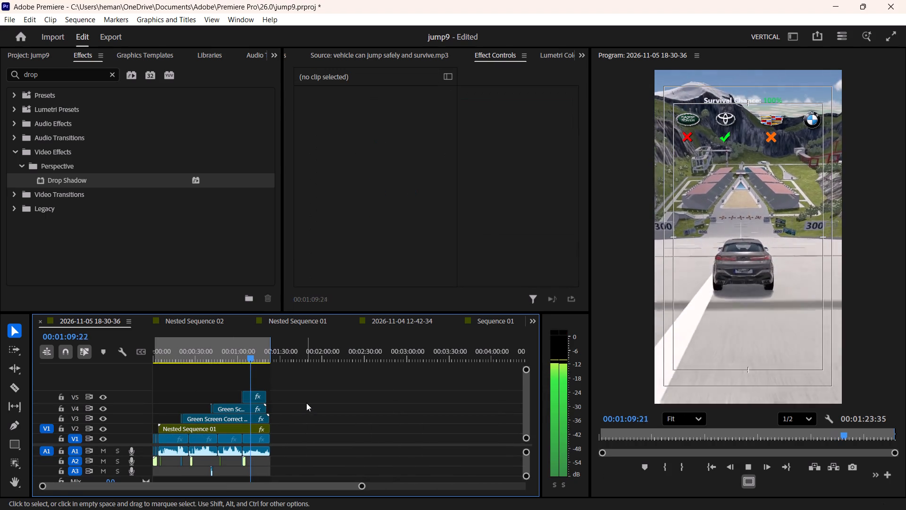
key("space")
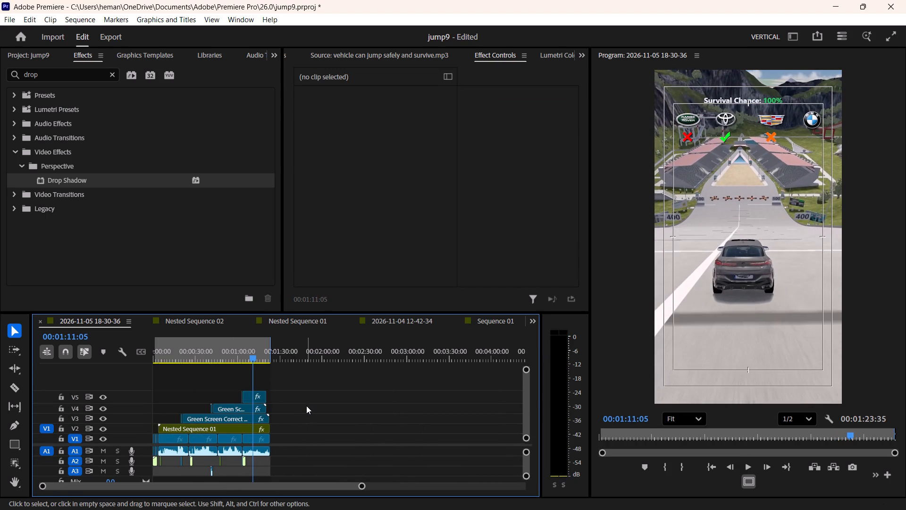
Extend the held icon clips on V4 and V5, and the red cross clip on V3, close to the sequence's end.
key("equal")
key("equal")
left_click_drag(425, 376, 394, 407)
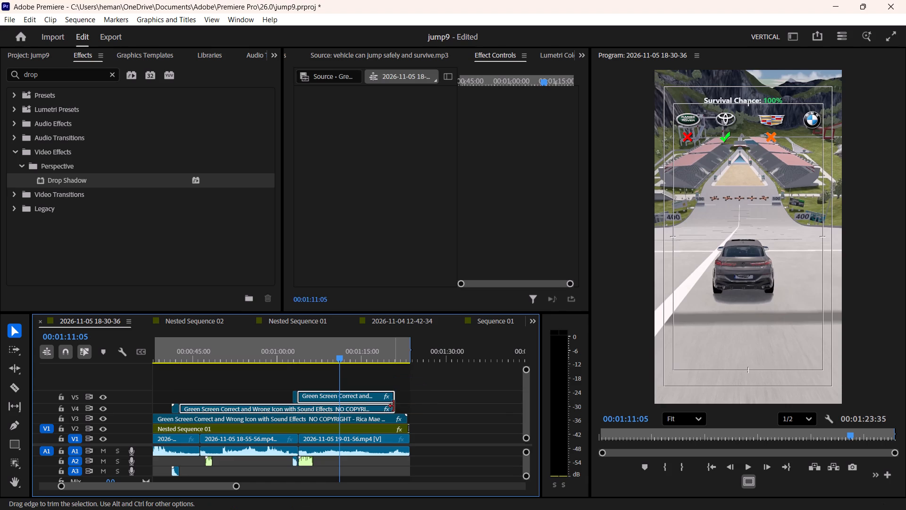
left_click_drag(393, 403, 403, 403)
left_click_drag(410, 420, 410, 420)
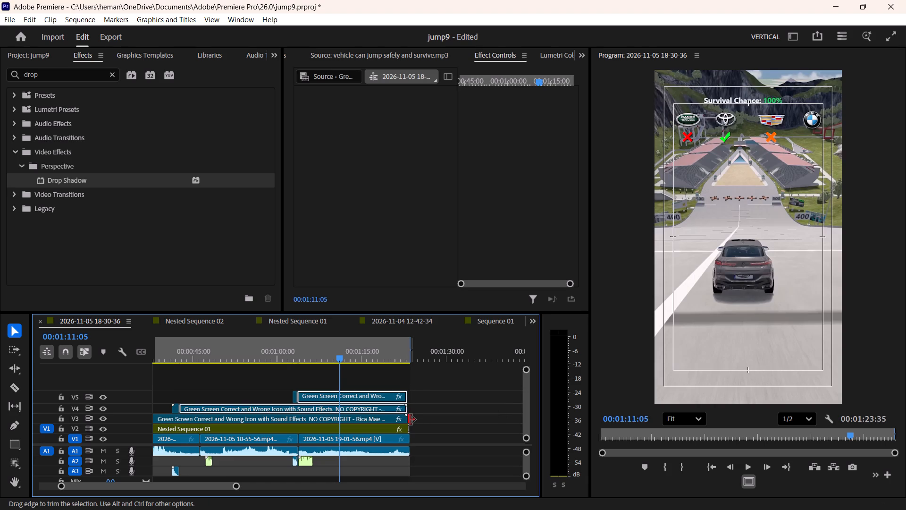
left_click_drag(410, 420, 414, 420)
left_click(418, 374)
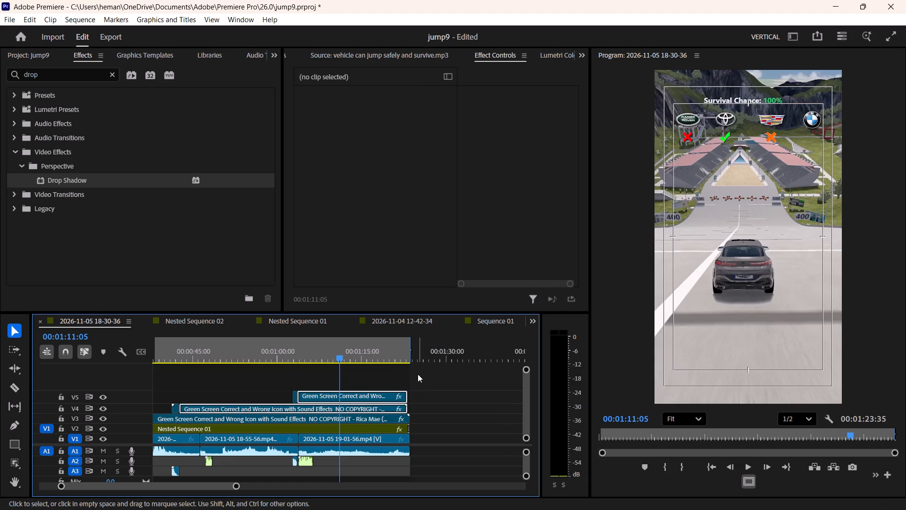
Trim the V4 and V5 held icon clips out to the sequence's last frame at 00:01:23:34.
left_click(425, 350)
key("Up")
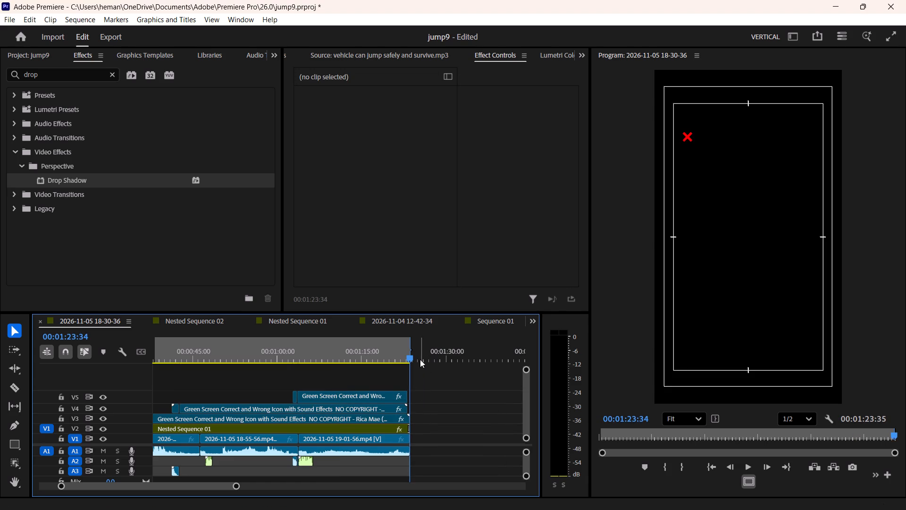
key("equal")
key("equal")
key("equal")
left_click_drag(324, 376, 317, 409)
left_click_drag(322, 405, 340, 405)
left_click(387, 401)
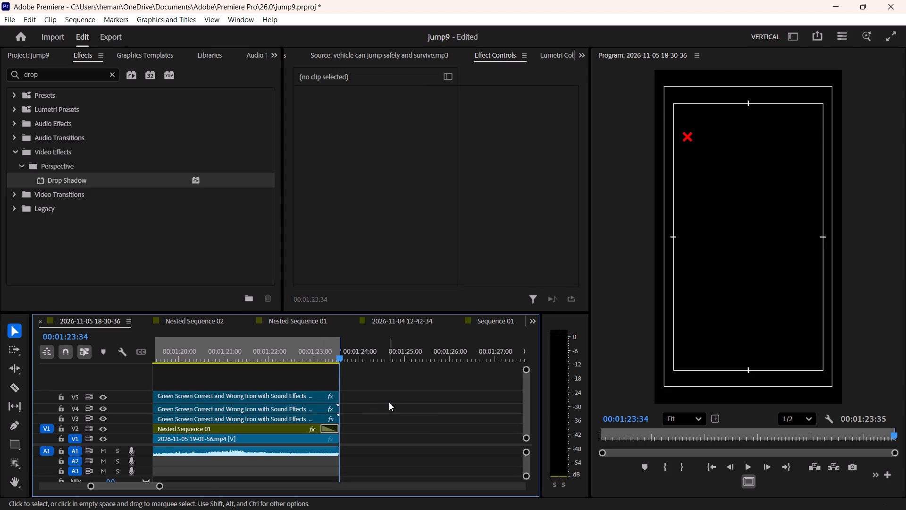
Play from the Cadillac result into the BMW run and review the effects on the held orange cross clip.
key("minus")
key("minus")
key("minus")
key("minus")
left_click_drag(307, 347, 296, 350)
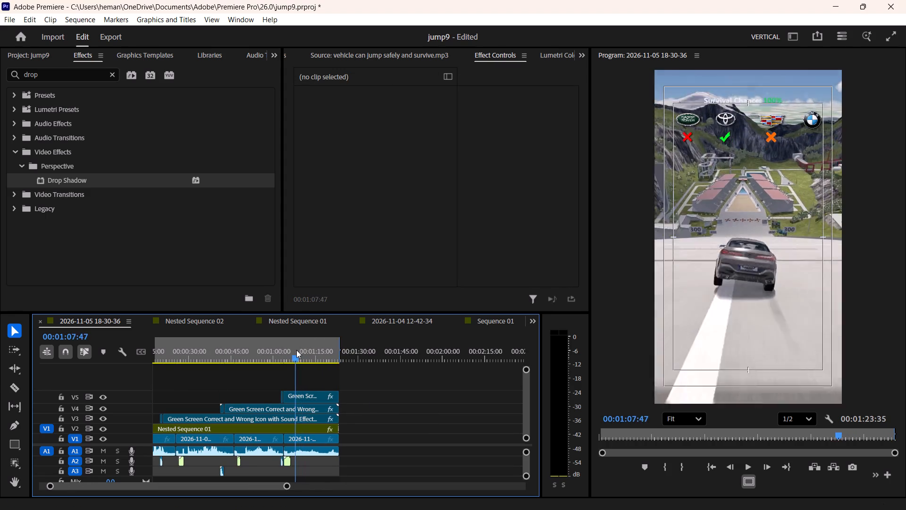
left_click_drag(296, 350, 281, 359)
left_click(309, 376)
key("space")
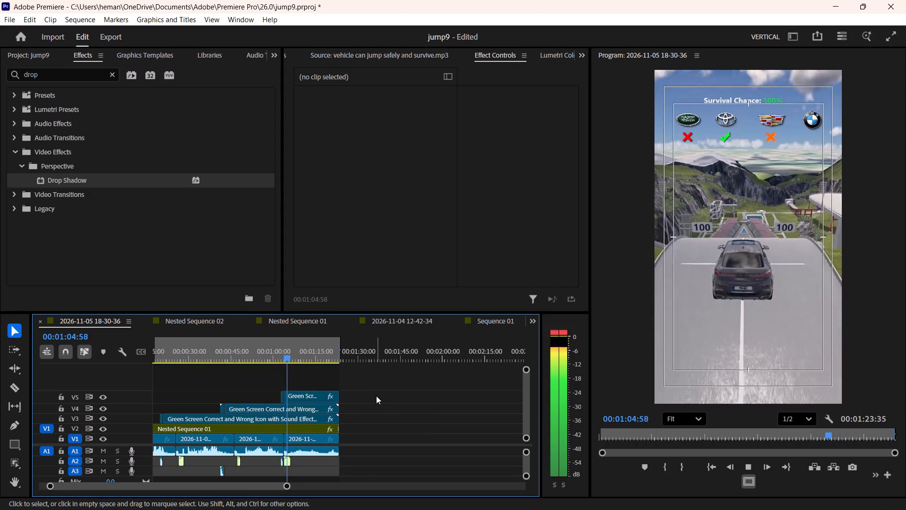
key("space")
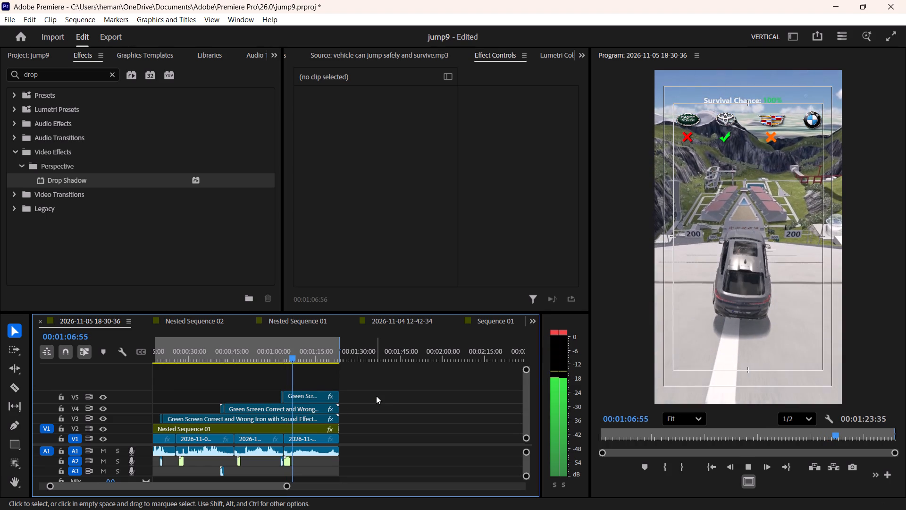
left_click(306, 399)
scroll(349, 228, "down", 1)
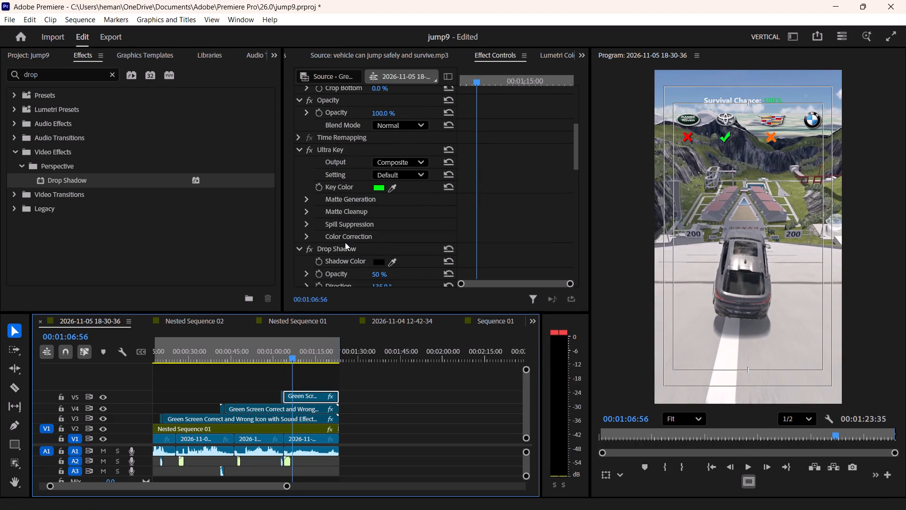
scroll(345, 242, "down", 2)
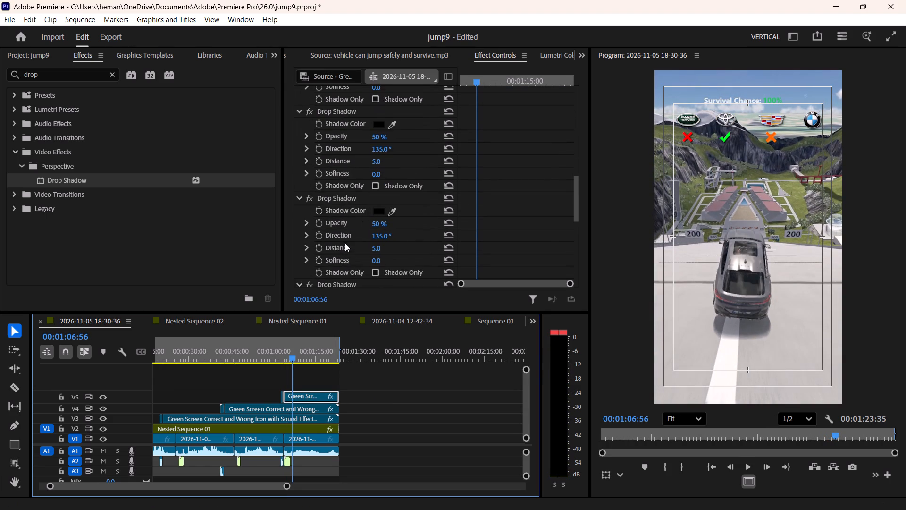
scroll(345, 243, "down", 1)
left_click(385, 432)
key("space")
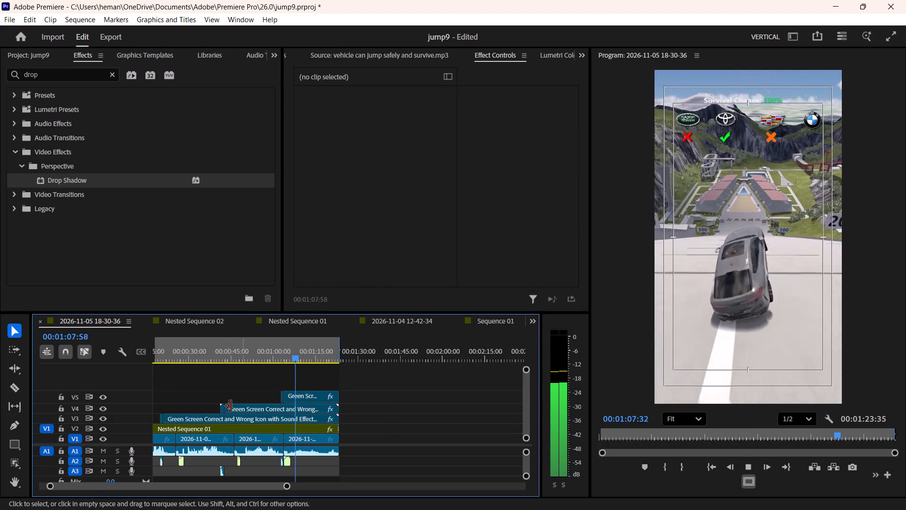
Duplicate the short Toyota green check clip with its sound onto a new V6 track at about 00:01:16.
left_click(223, 410)
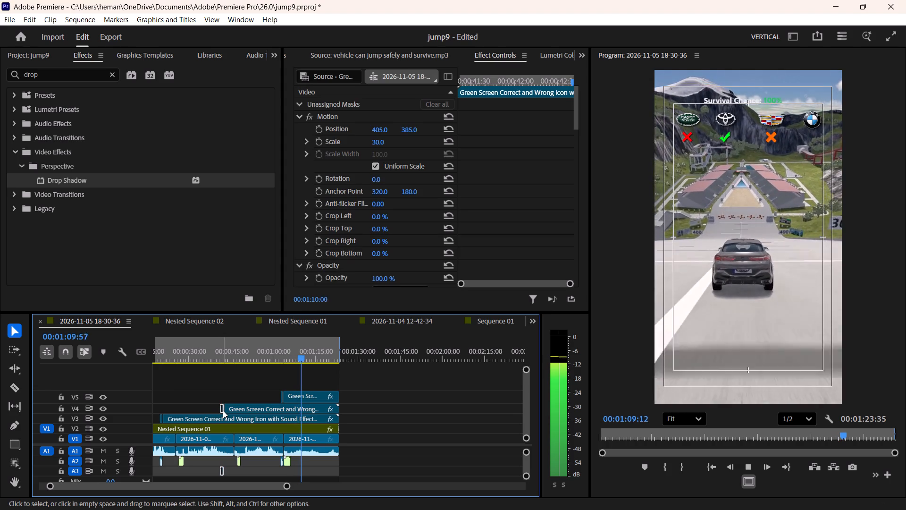
type("EE")
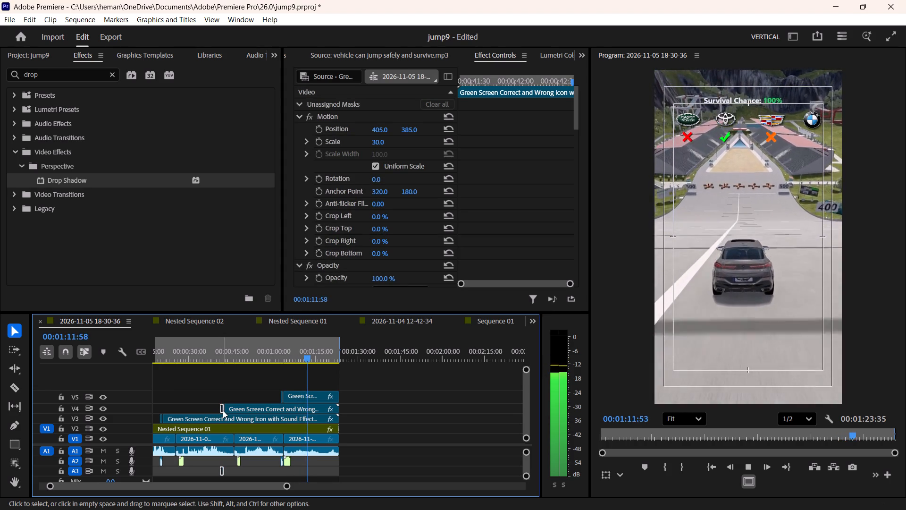
key("space")
left_click_drag(237, 348, 226, 357)
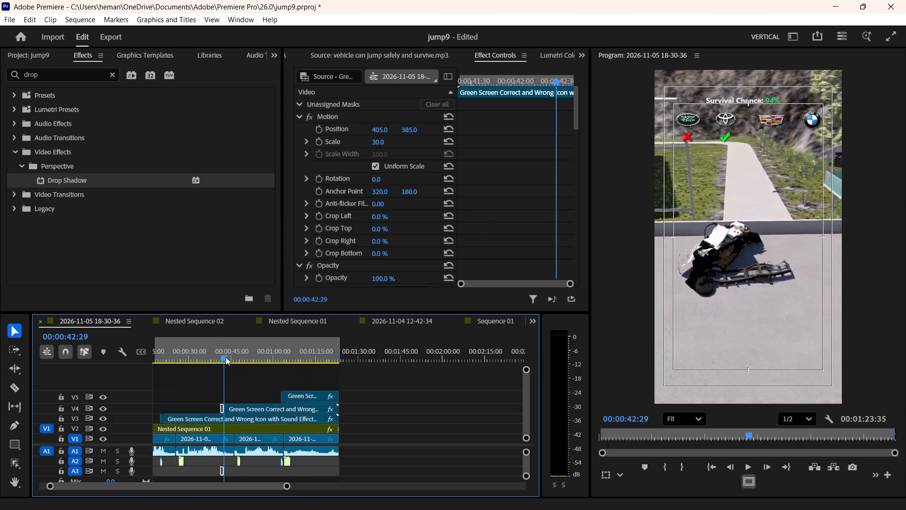
left_click_drag(226, 357, 225, 359)
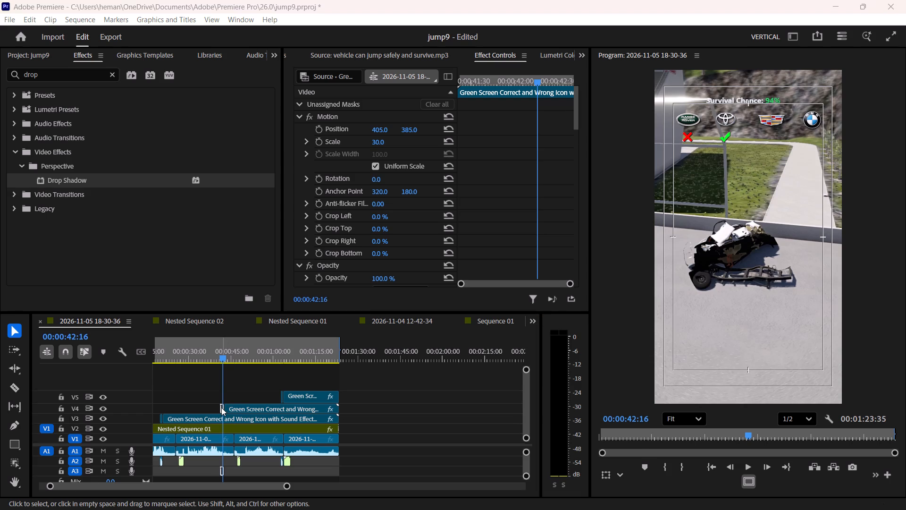
left_click_drag(221, 408, 307, 386, "alt")
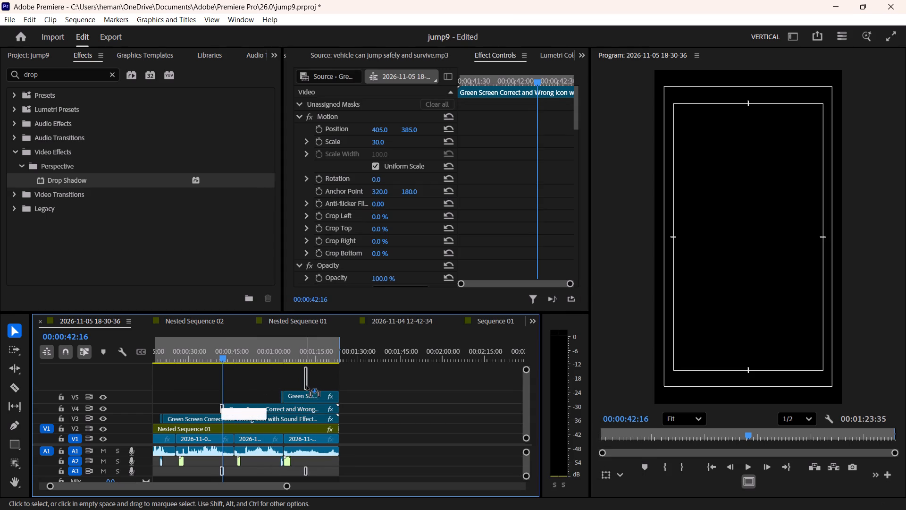
left_click_drag(307, 386, 319, 386, "alt")
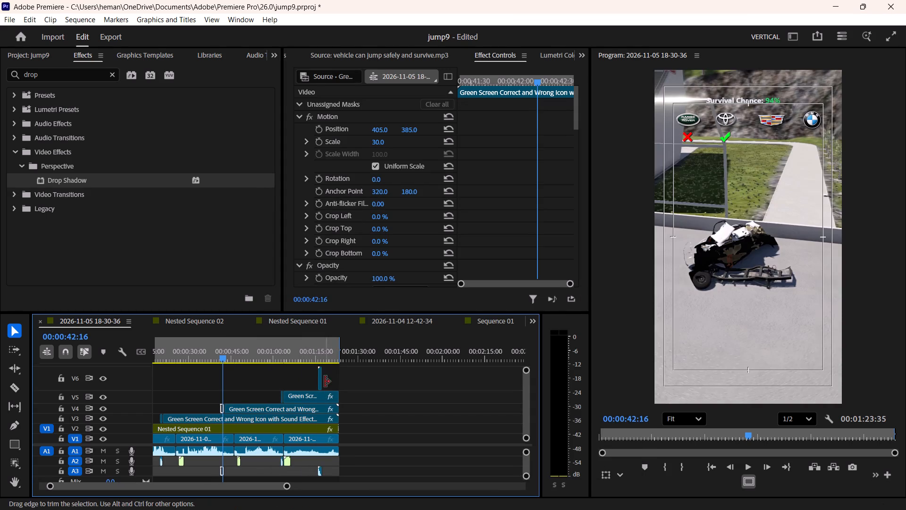
Move the copied green check clip with its sound later in the BMW run, starting at about 00:01:18.
left_click(350, 380)
key("Down")
key("Down")
key("Down")
key("Down")
key("Down")
key("Down")
key("Down")
key("Down")
key("Down")
key("Down")
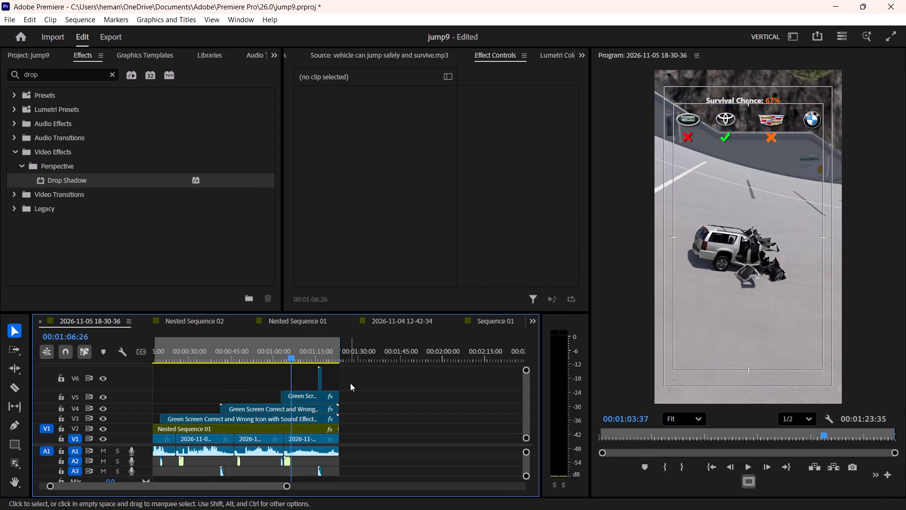
key("Up")
key("space")
key("space")
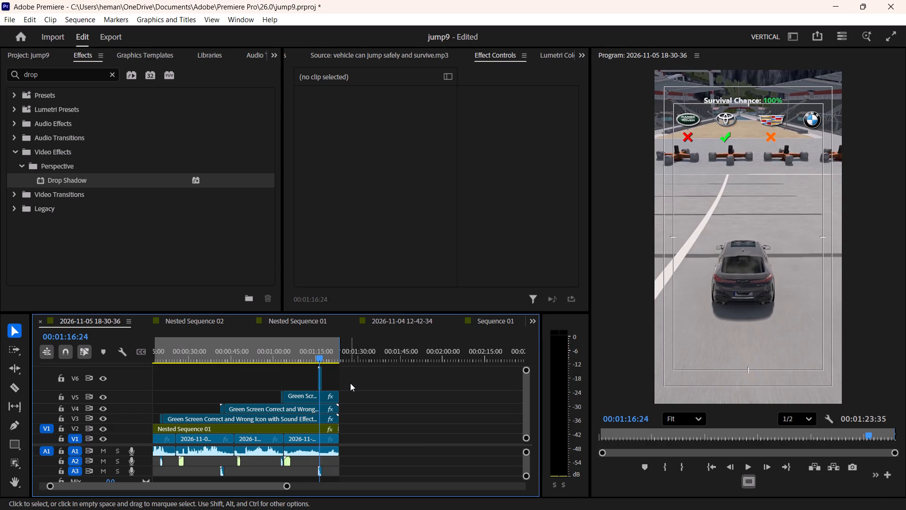
type("===")
left_click_drag(350, 383, 385, 381)
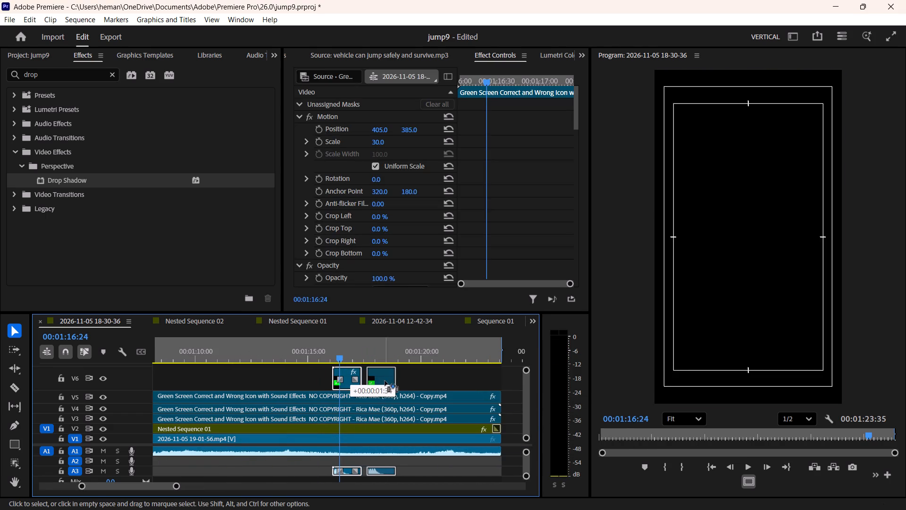
left_click_drag(385, 381, 390, 381)
Place the copied green check under the BMW logo by setting its horizontal position to 910.
key("space")
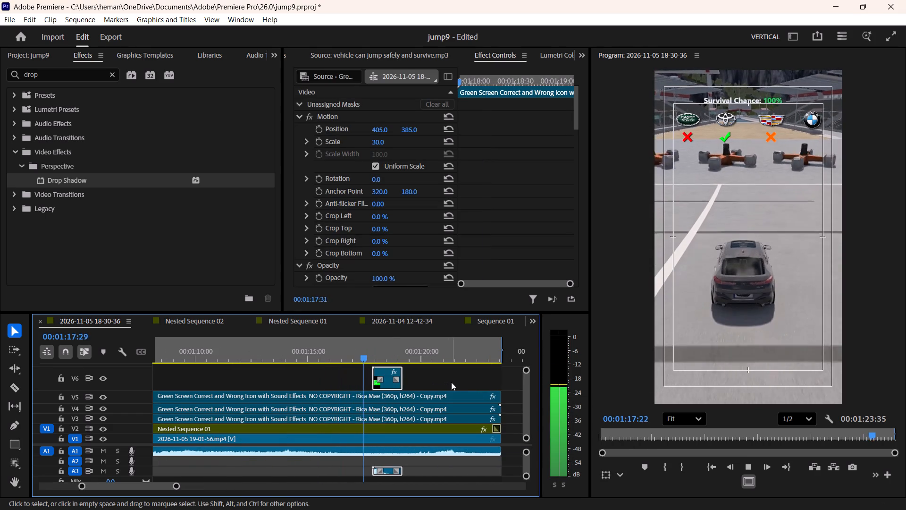
left_click(451, 382)
key("space")
key("space")
key("space")
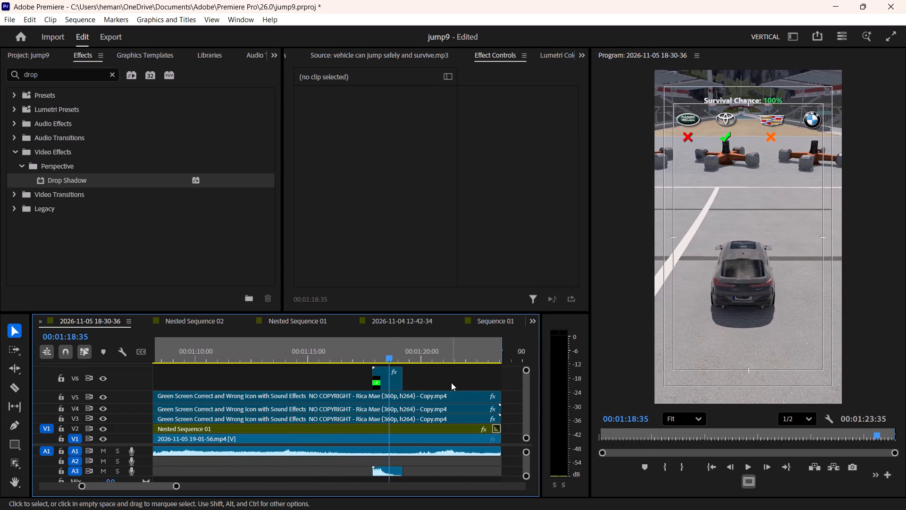
left_click(391, 384)
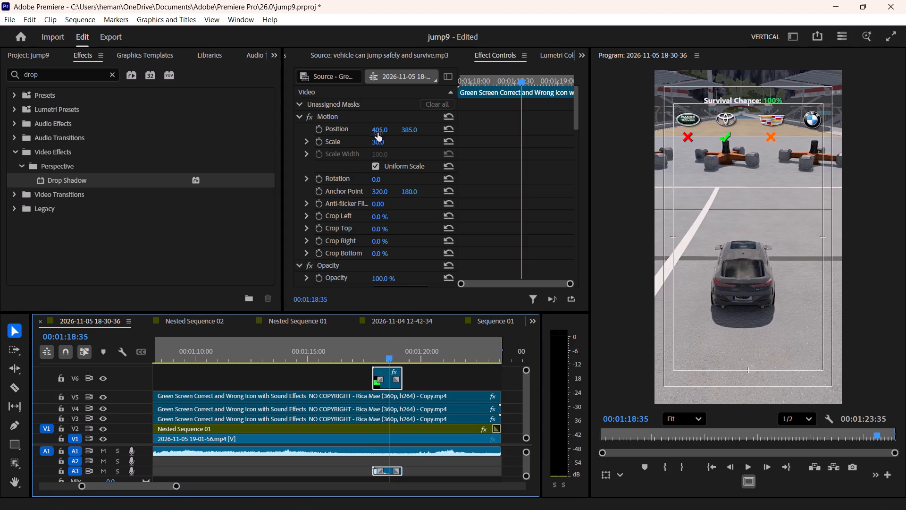
left_click_drag(377, 131, 662, 137)
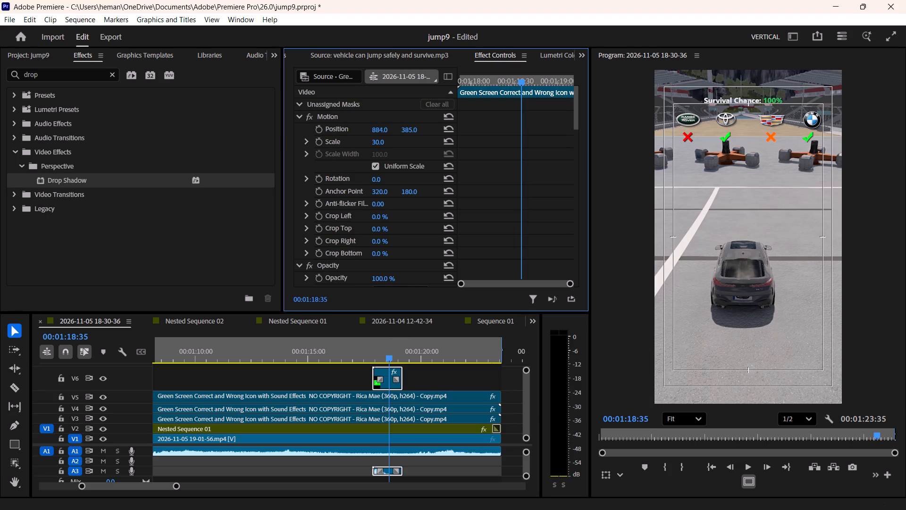
left_click_drag(662, 137, 678, 137)
left_click(385, 127)
type("910")
key("Return")
Cut the held Toyota check clip on V4 at 00:01:19:12, where the BMW check clip ends.
left_click(416, 410)
type("EE")
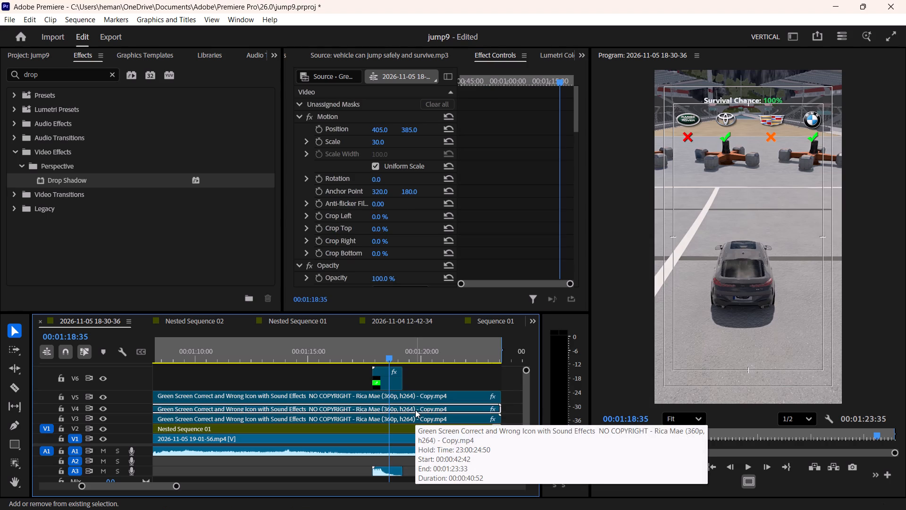
key("shift+Down")
key("ctrl+k")
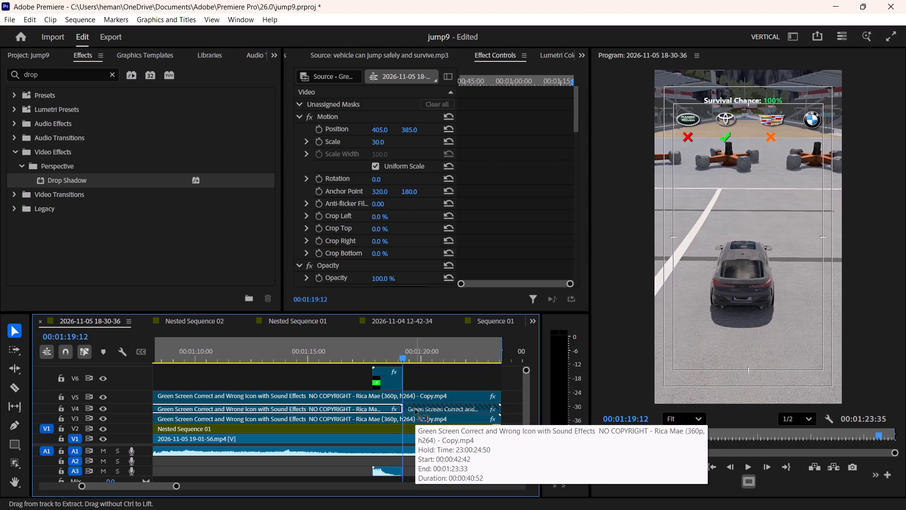
Duplicate the held check remainder from V4 onto V6 right after the BMW check, with horizontal position 910.
left_click(415, 410)
left_click_drag(415, 410, 416, 374, "alt")
left_click(416, 374)
left_click(378, 132)
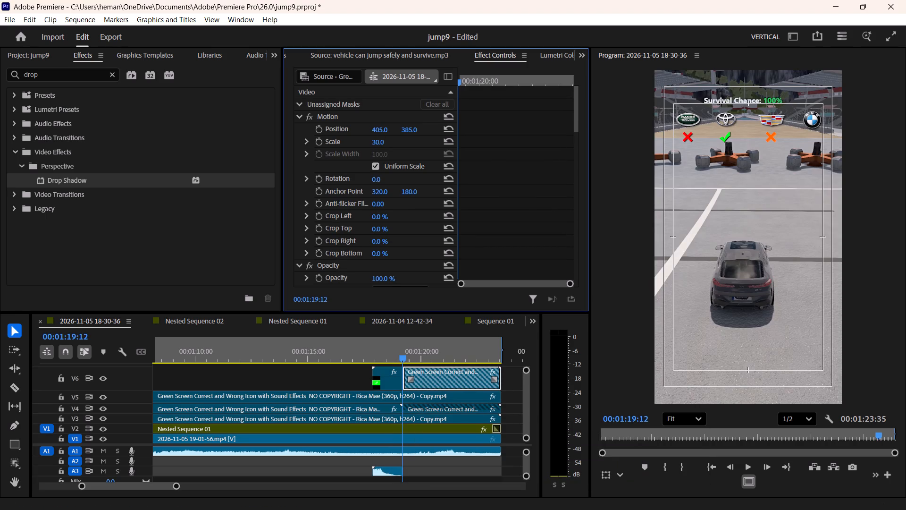
type("910")
key("Return")
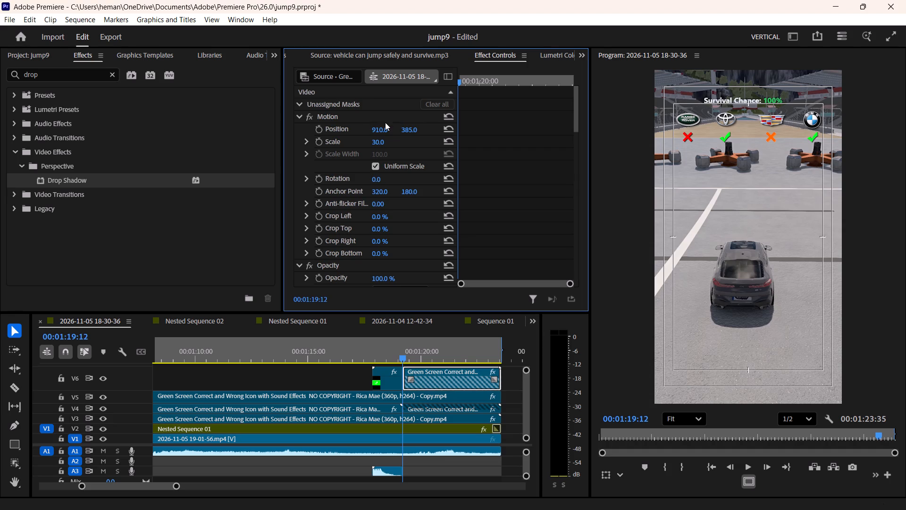
Reduce the V6 track height, return to the start of the sequence and save the project.
left_click_drag(527, 373, 526, 337)
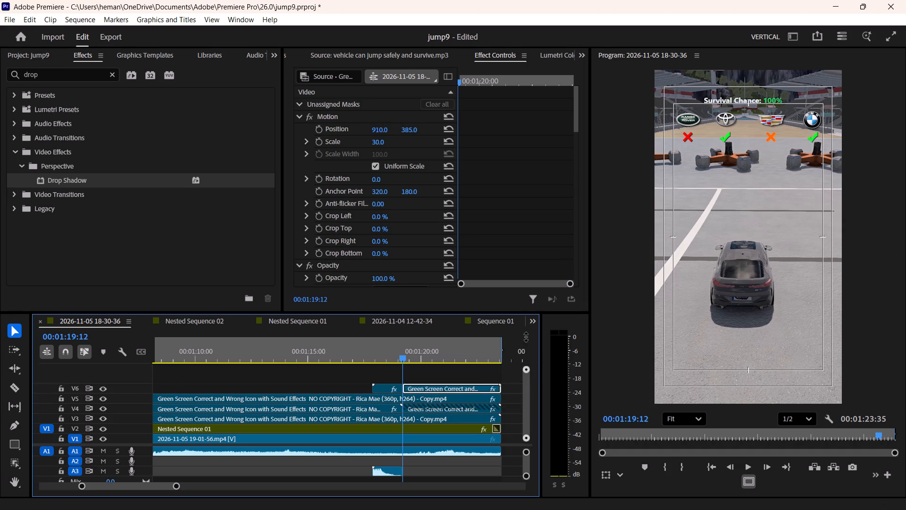
left_click_drag(526, 337, 523, 335)
left_click(477, 375)
key("minus")
key("minus")
key("minus")
left_click_drag(268, 351, 229, 355)
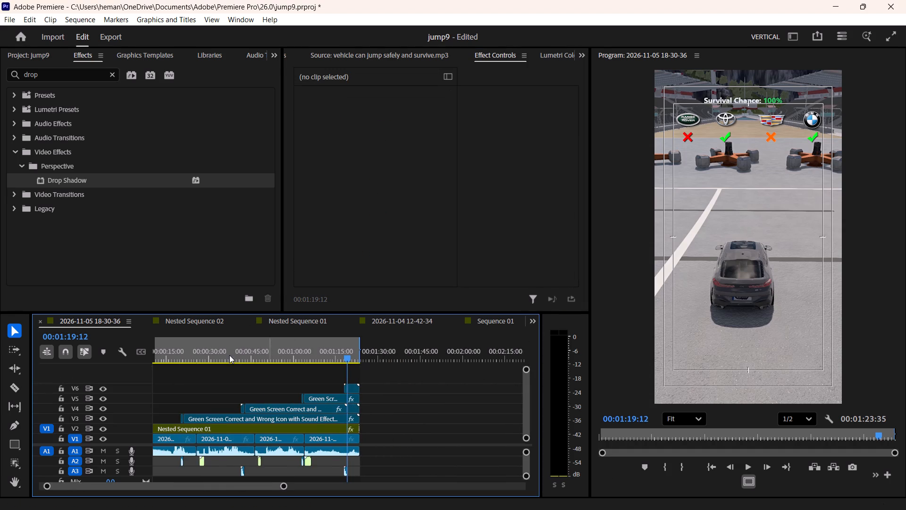
left_click_drag(229, 355, 43, 380)
left_click(235, 385)
key("ctrl+s")
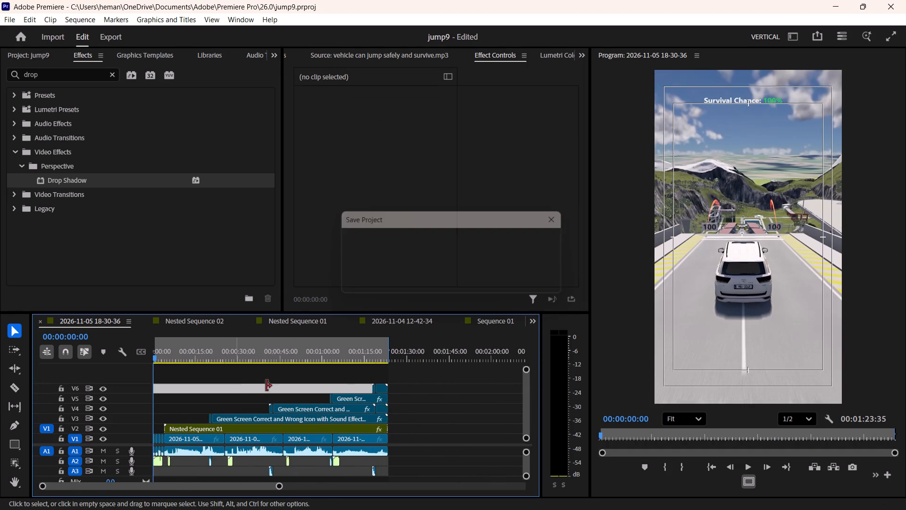
left_click(470, 391)
key("space")
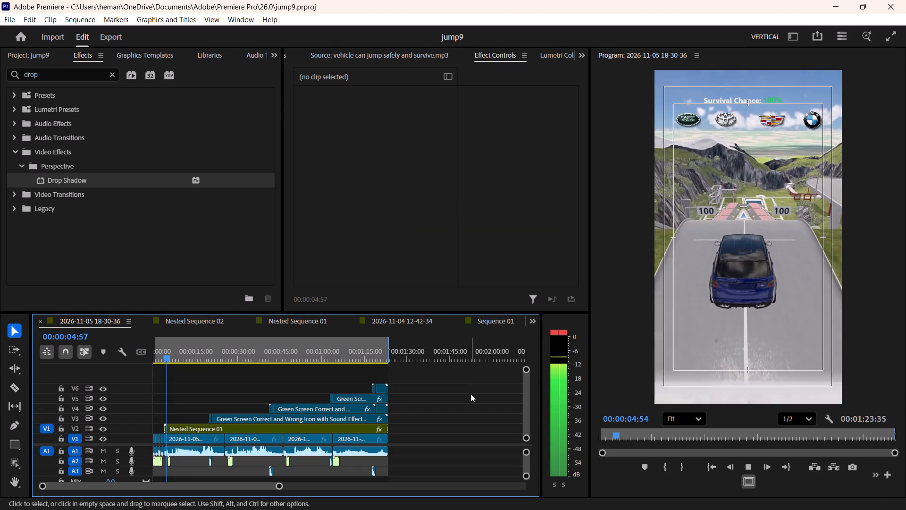
key("space")
type("==")
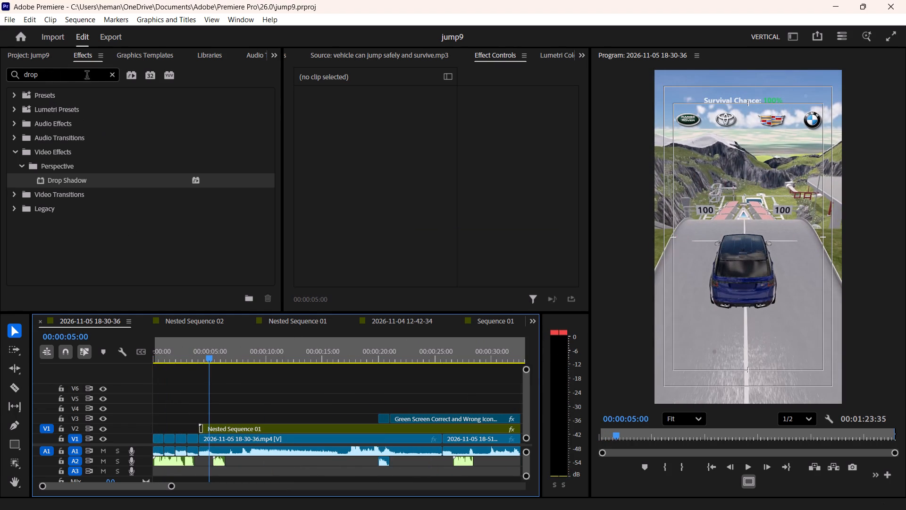
left_click(115, 76)
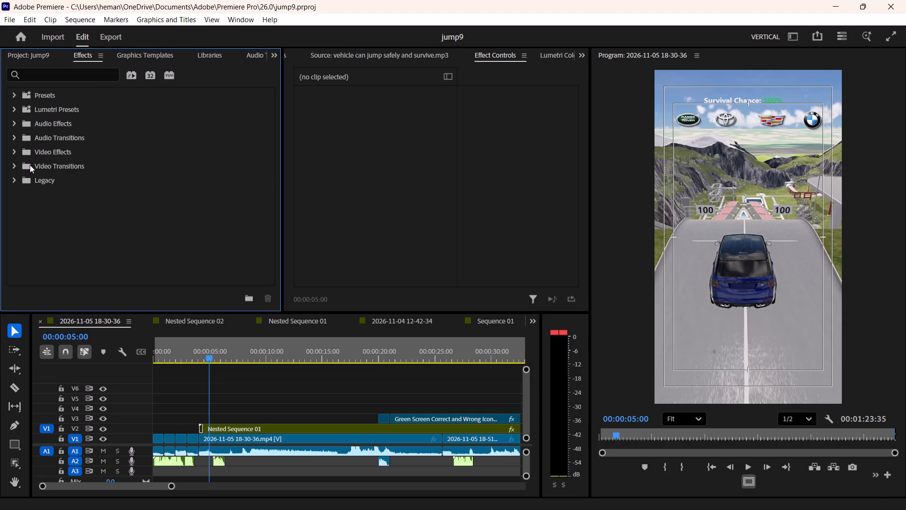
left_click(16, 163)
left_click(25, 241)
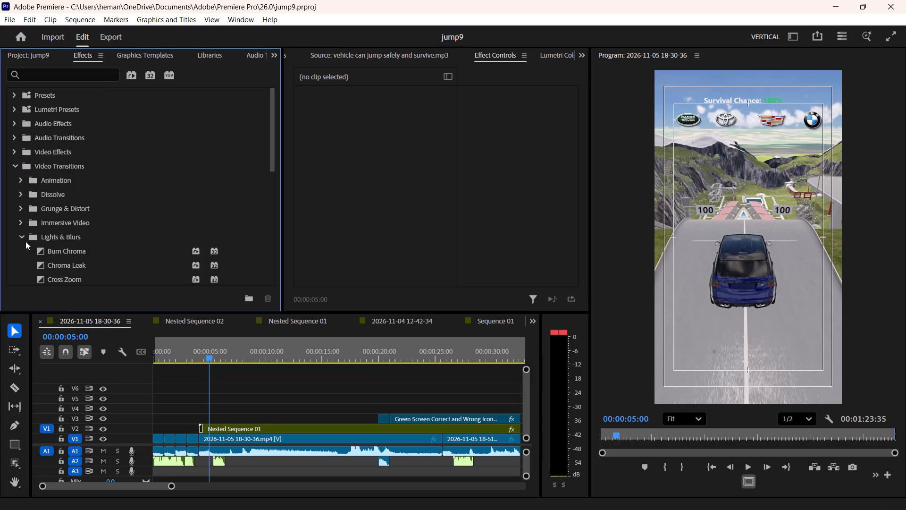
scroll(27, 246, "down", 1)
left_click_drag(48, 154, 193, 351)
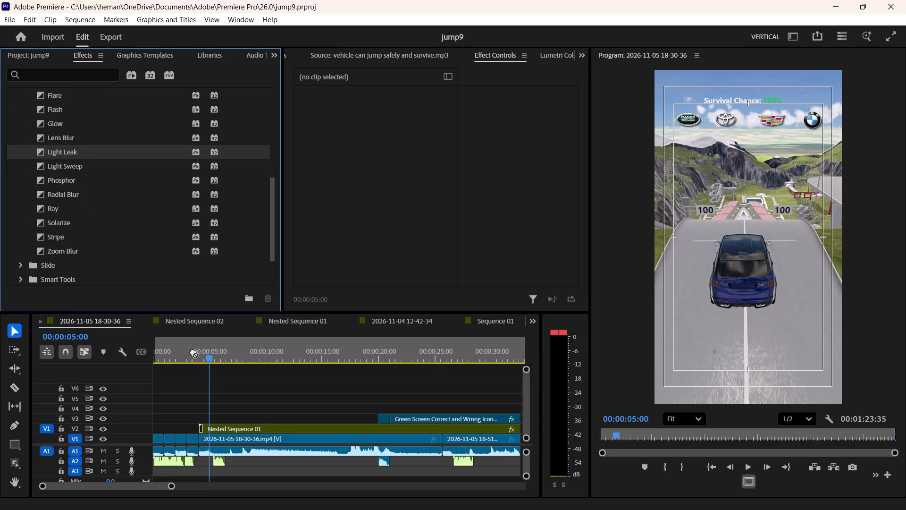
left_click_drag(193, 351, 201, 440)
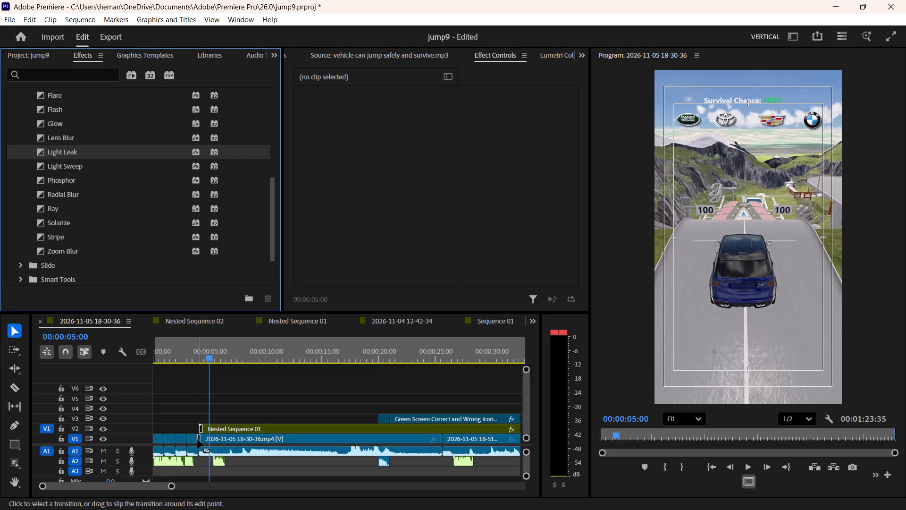
Set the Light Leak transition's duration to 00:00:01:00.
left_click(198, 440)
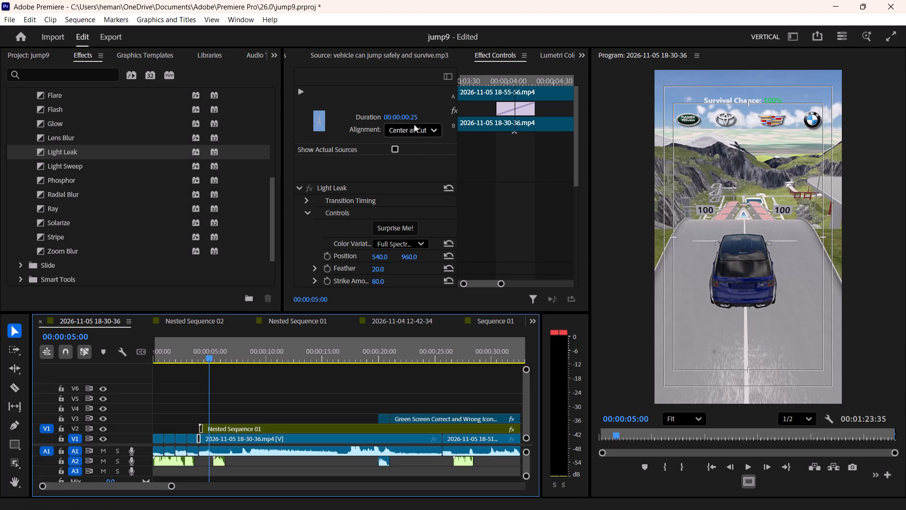
left_click_drag(411, 120, 440, 120)
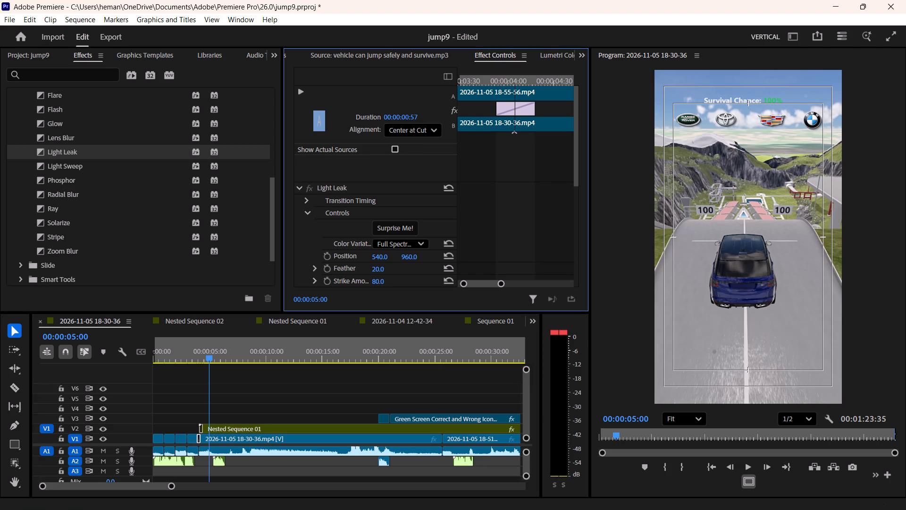
left_click_drag(440, 120, 441, 120)
Play back the sequence from 00:00:03:08 to review the Light Leak transition and the start of the first run.
left_click_drag(203, 348, 190, 356)
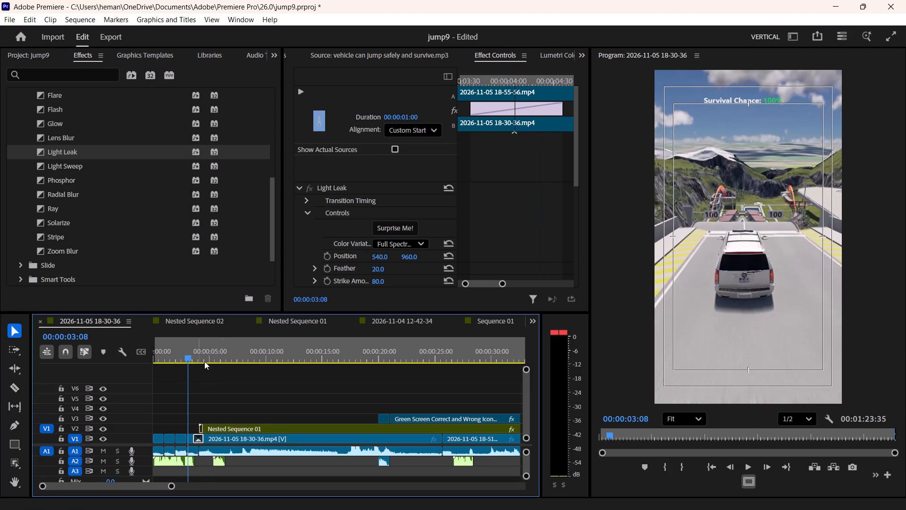
left_click(237, 372)
key("space")
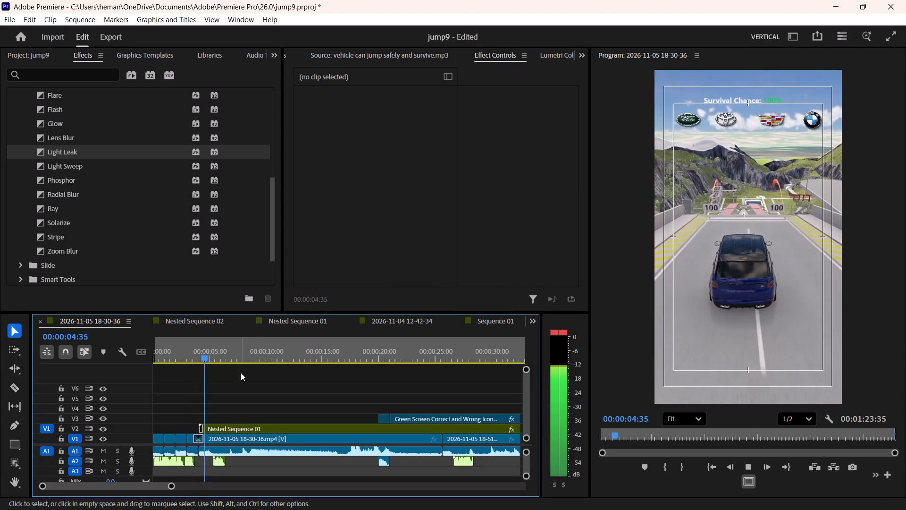
key("minus")
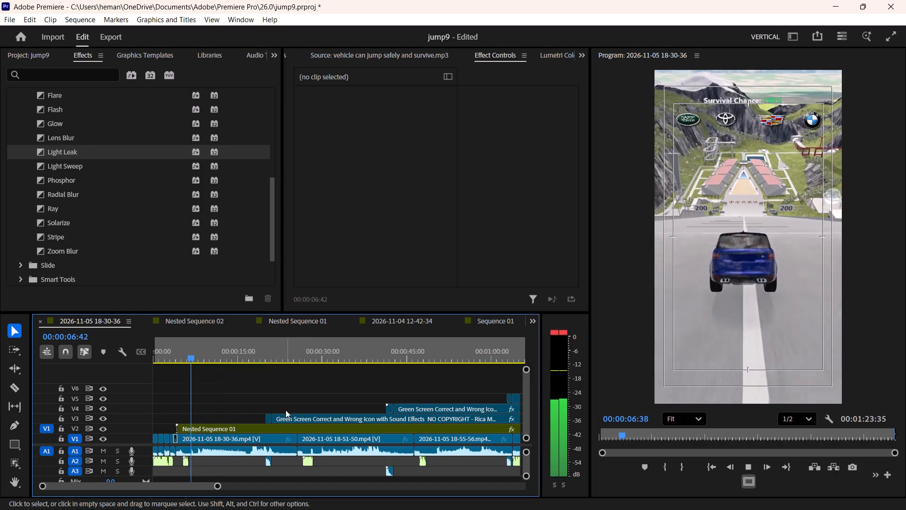
left_click(281, 382)
key("space")
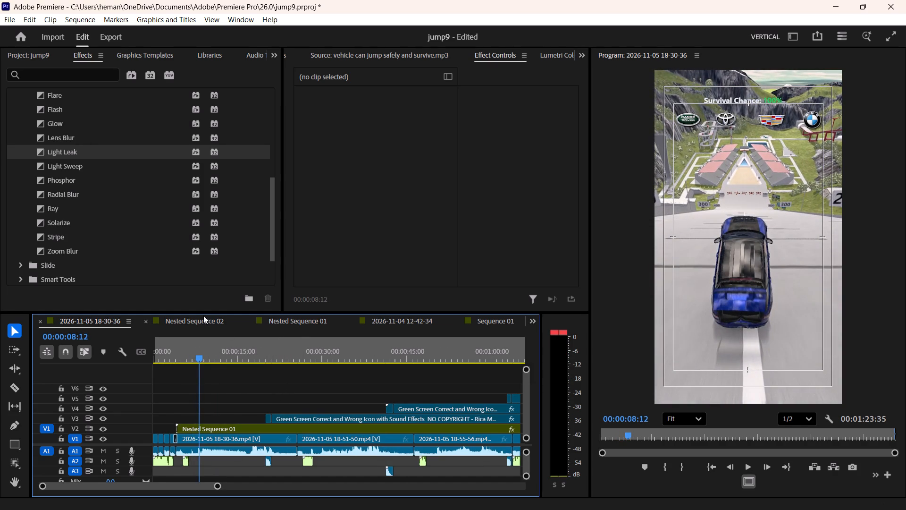
Close the open Nested Sequence 01 and Nested Sequence 02 timelines that follow the main sequence.
left_click(250, 323)
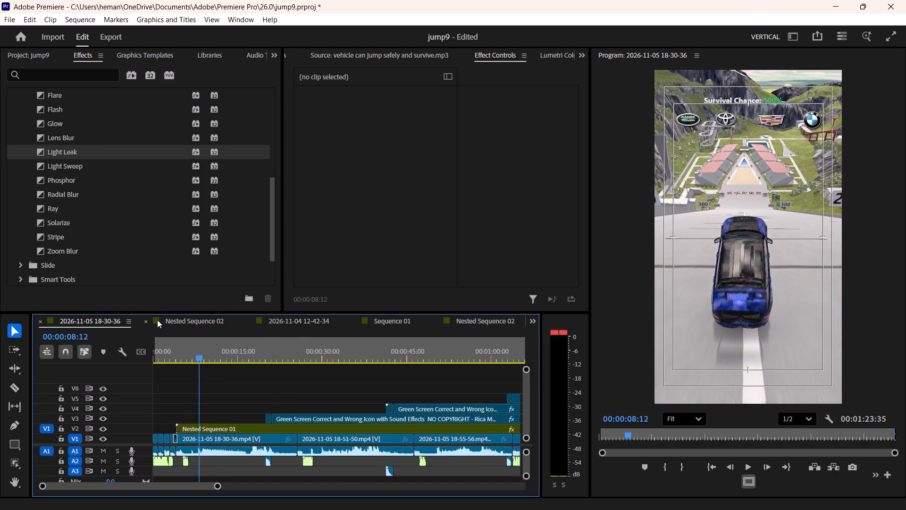
left_click(143, 320)
left_click(196, 322)
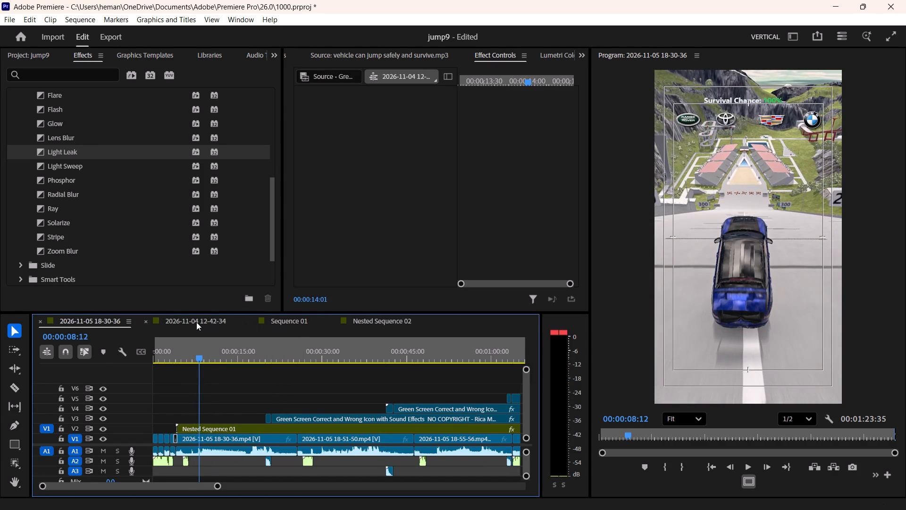
left_click_drag(184, 348, 243, 355)
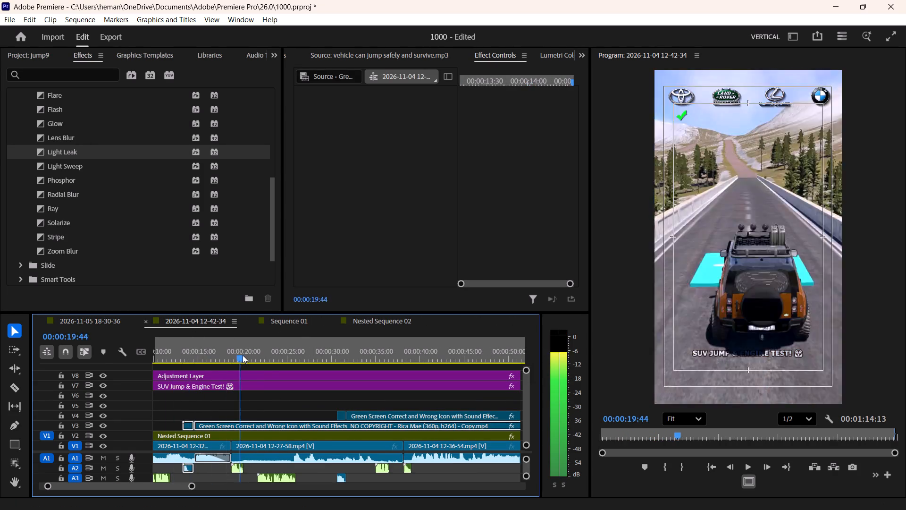
left_click_drag(243, 355, 164, 362)
key("minus")
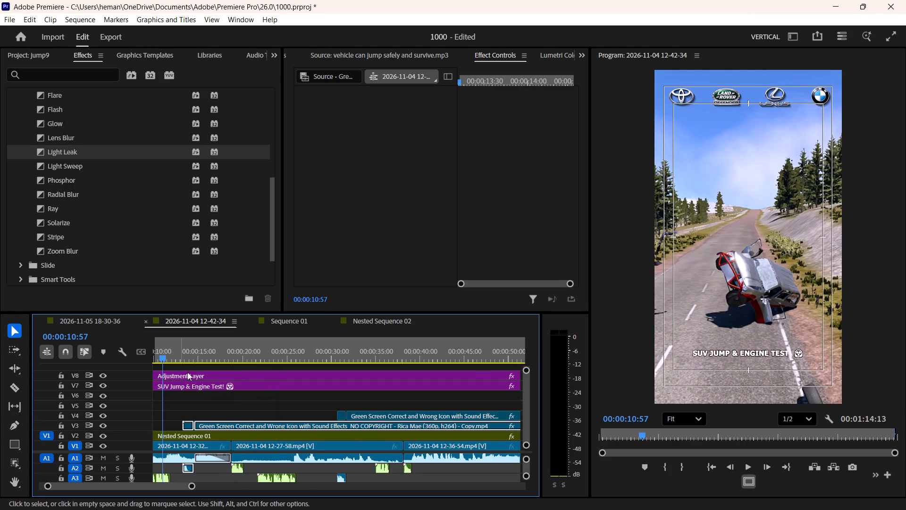
key("minus")
key("space")
key("space")
left_click(176, 357)
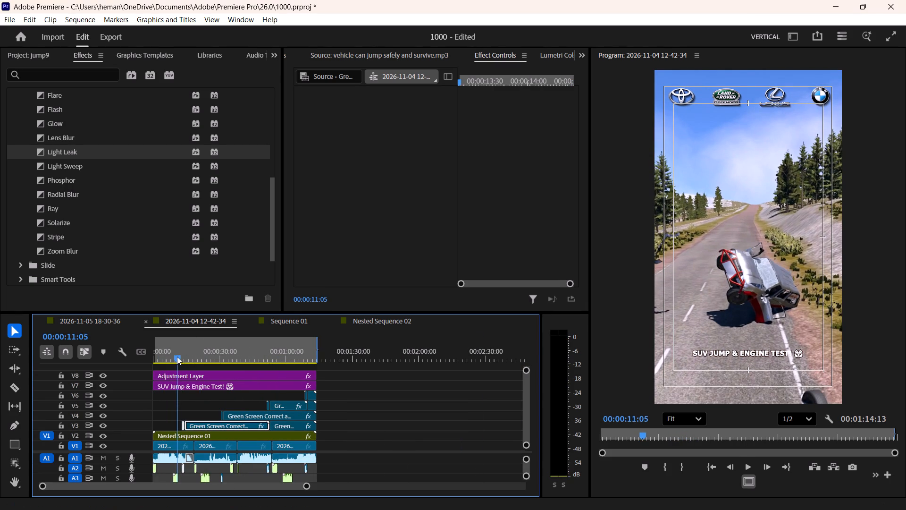
left_click(176, 476)
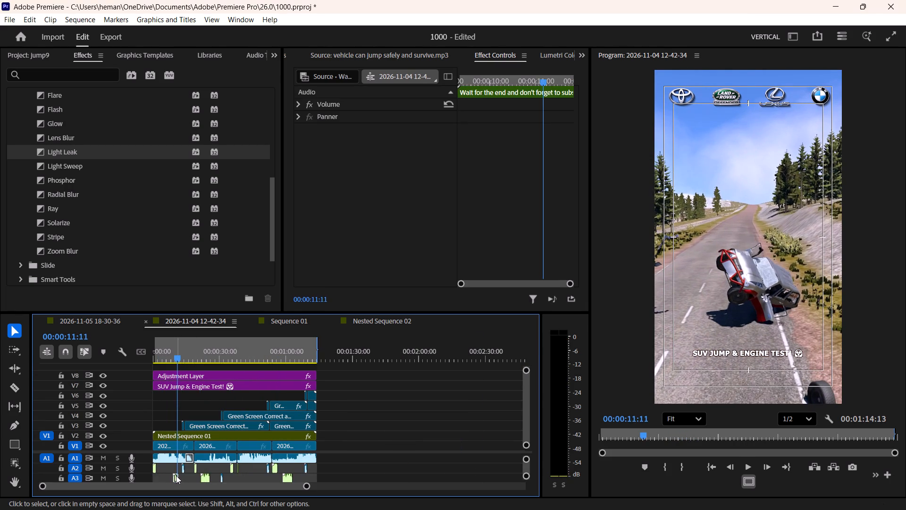
key("ctrl+c")
key("ctrl+c")
key("ctrl+c")
left_click(99, 324)
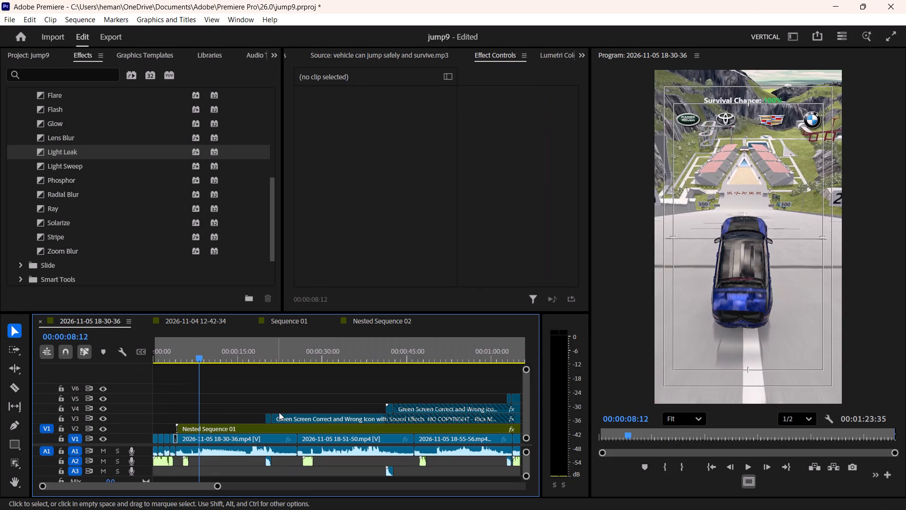
key("space")
left_click(279, 388)
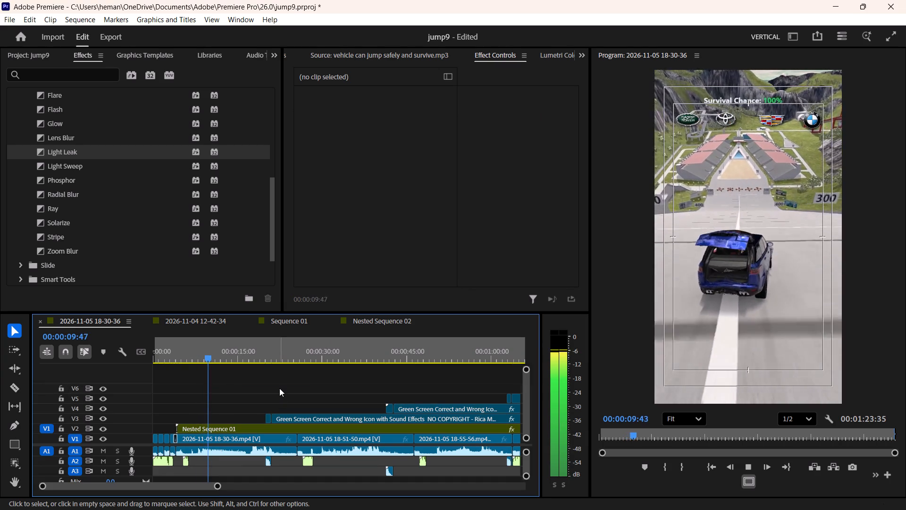
left_click(233, 409)
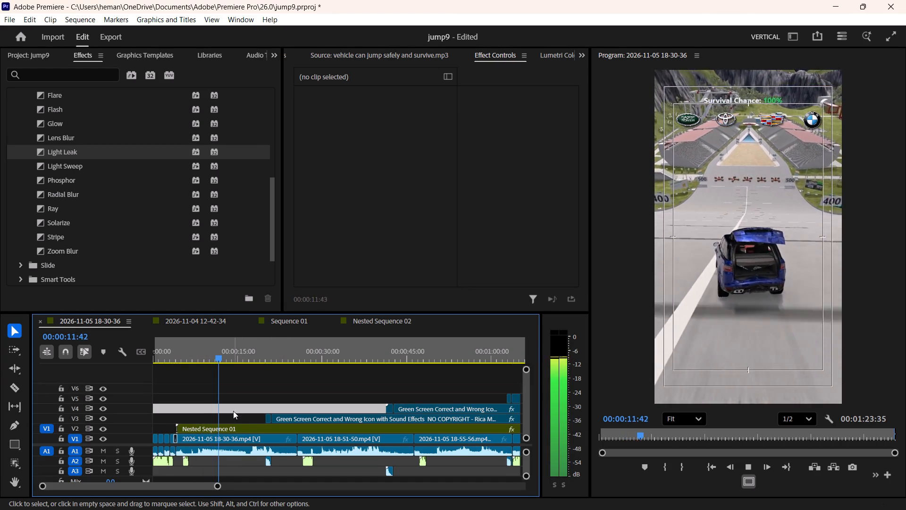
left_click(233, 415)
left_click(285, 399)
left_click(295, 419)
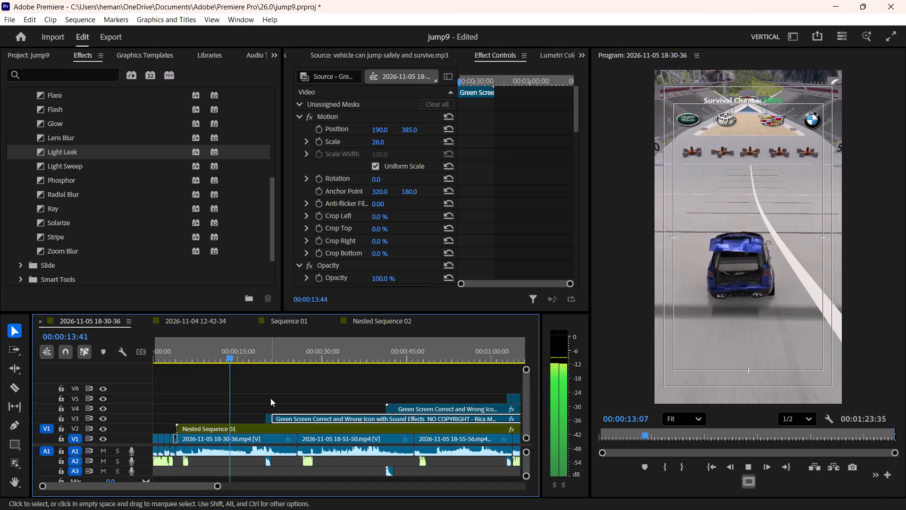
left_click(270, 398)
key("space")
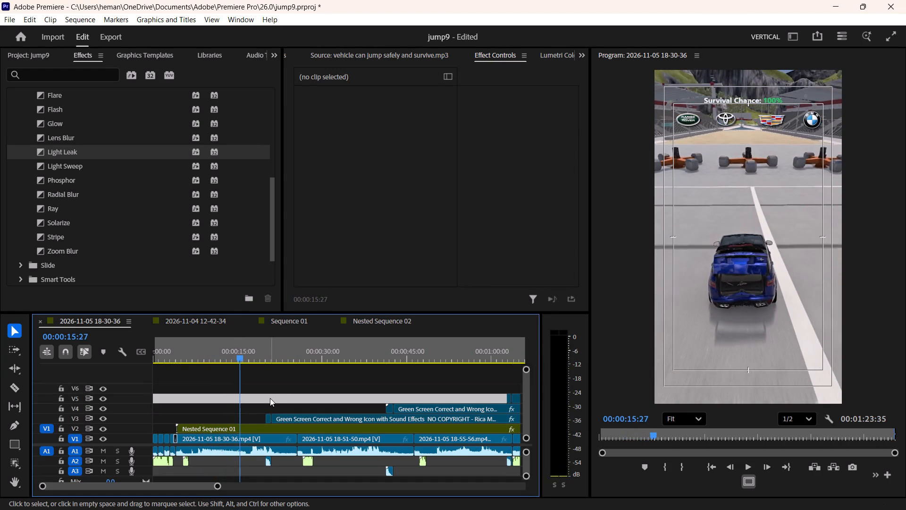
key("ctrl+v")
Play back the pasted voice clip and the following crash footage to check the timing.
key("Up")
left_click(270, 398)
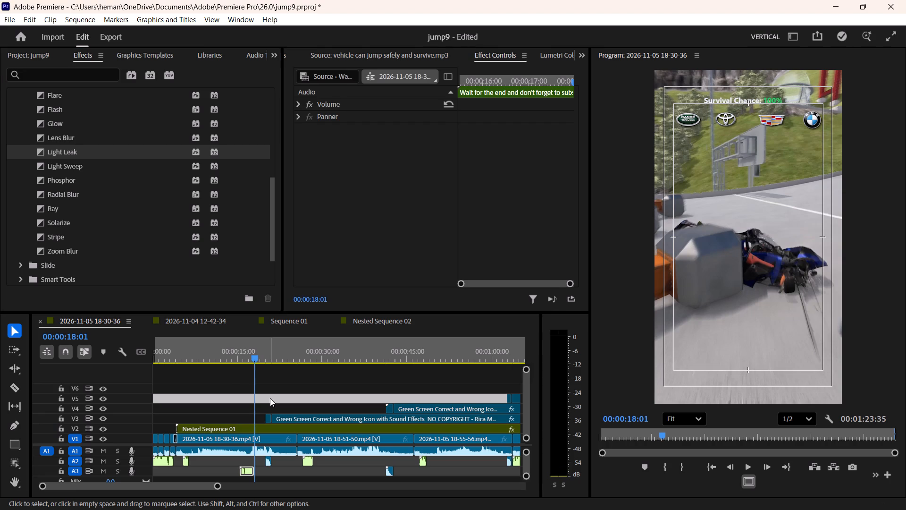
key("Up")
key("space")
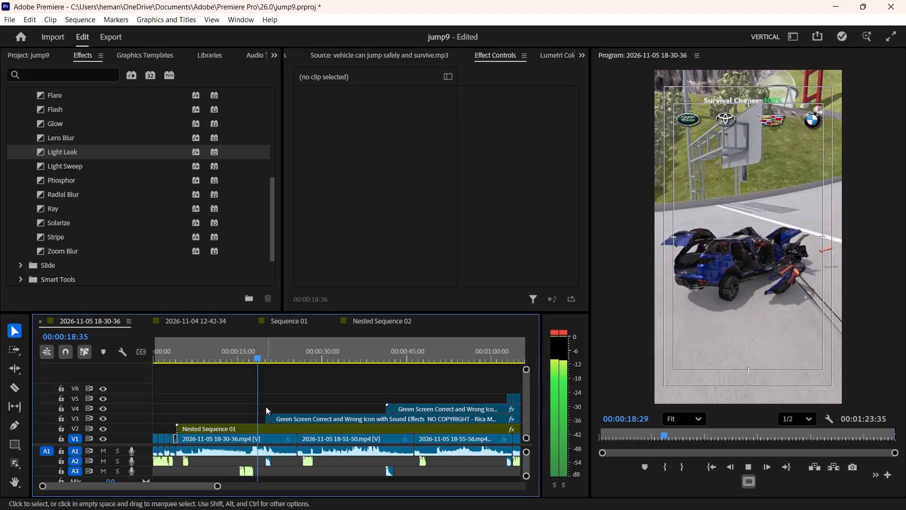
key("space")
key("space")
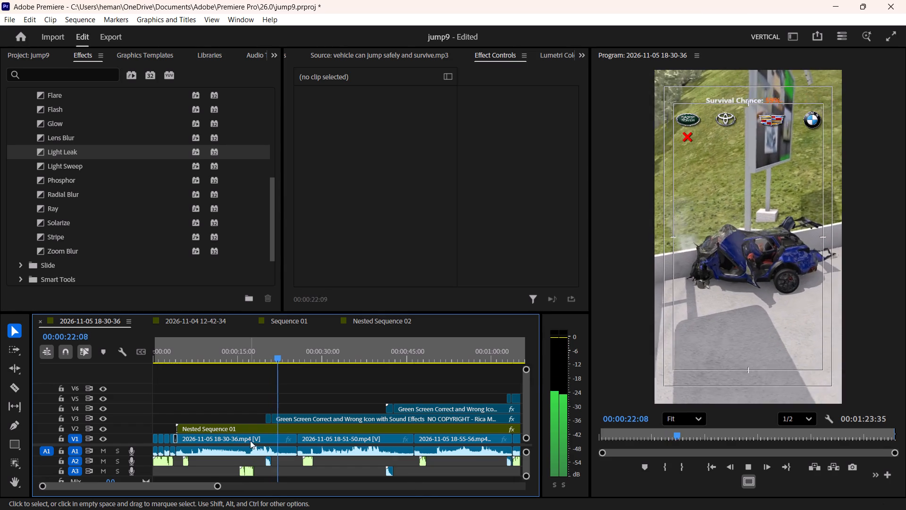
key("space")
left_click(201, 320)
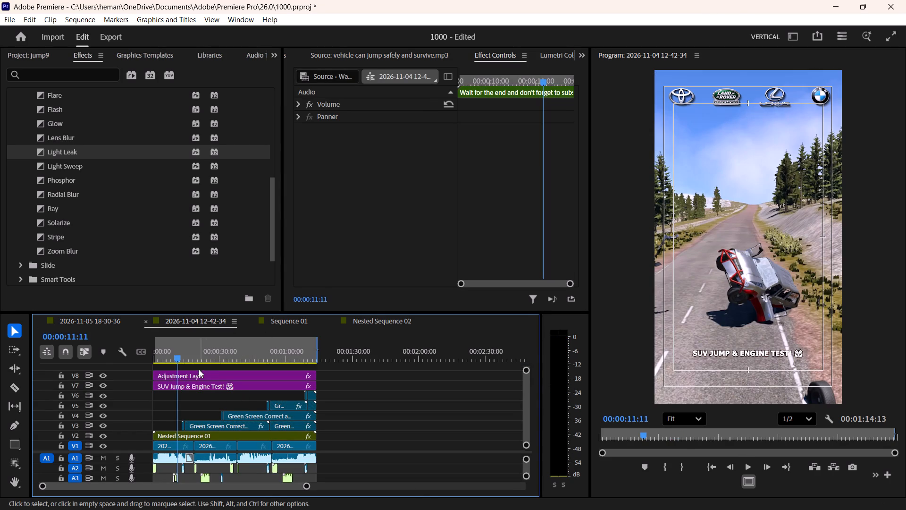
left_click_drag(186, 352, 198, 357)
key("space")
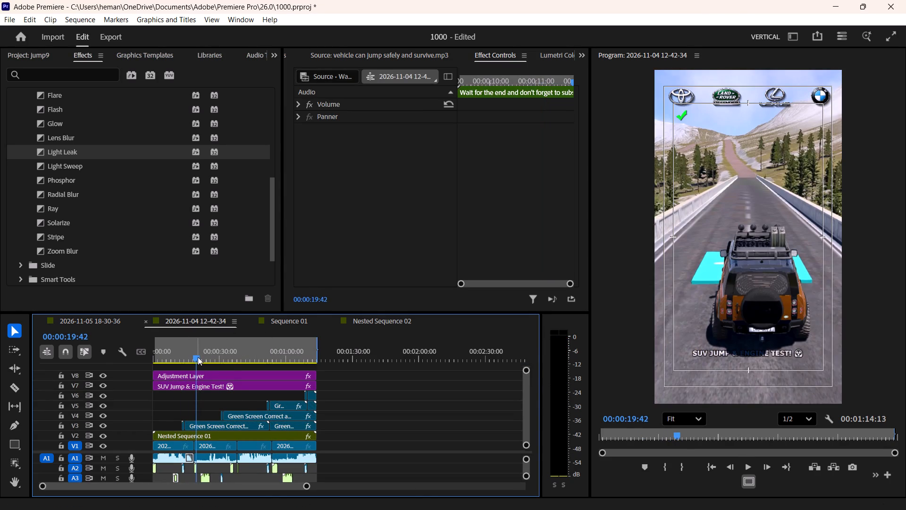
key("space")
left_click_drag(235, 347, 229, 350)
key("space")
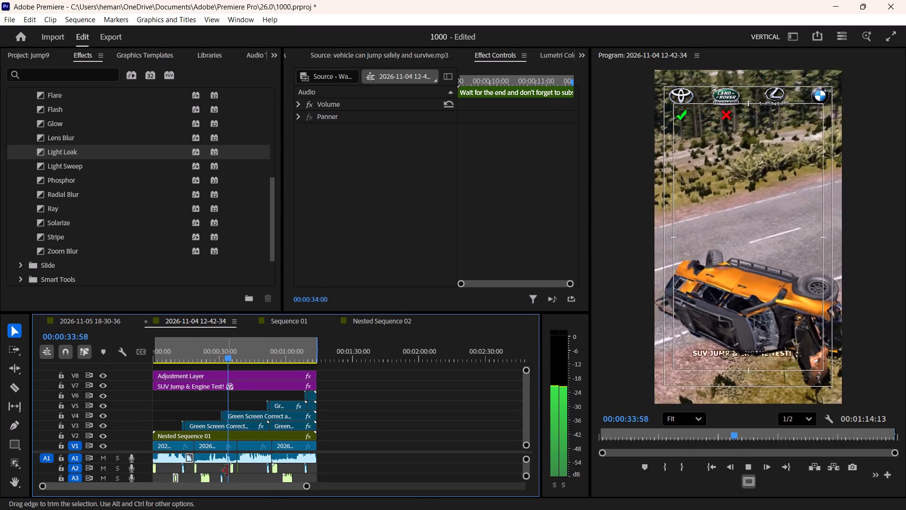
key("space")
left_click(232, 471)
key("ctrl+c")
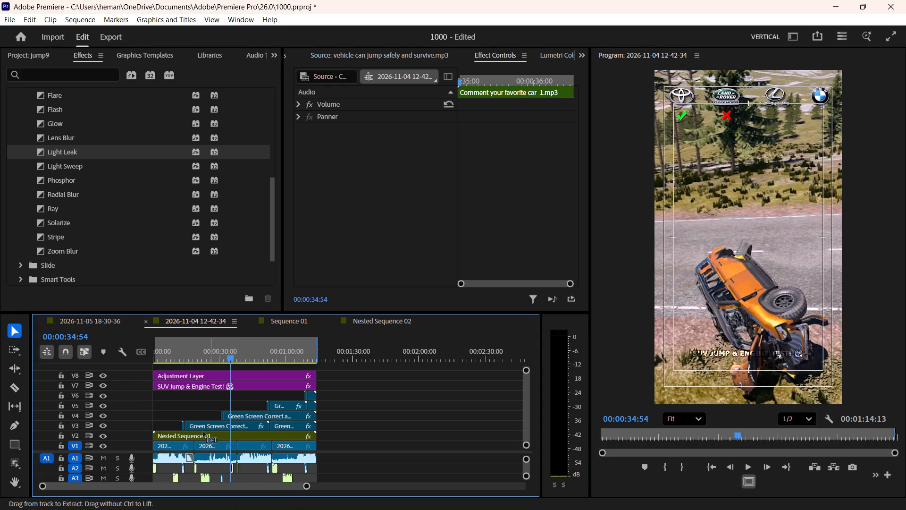
key("ctrl+c")
left_click(101, 325)
key("ctrl+v")
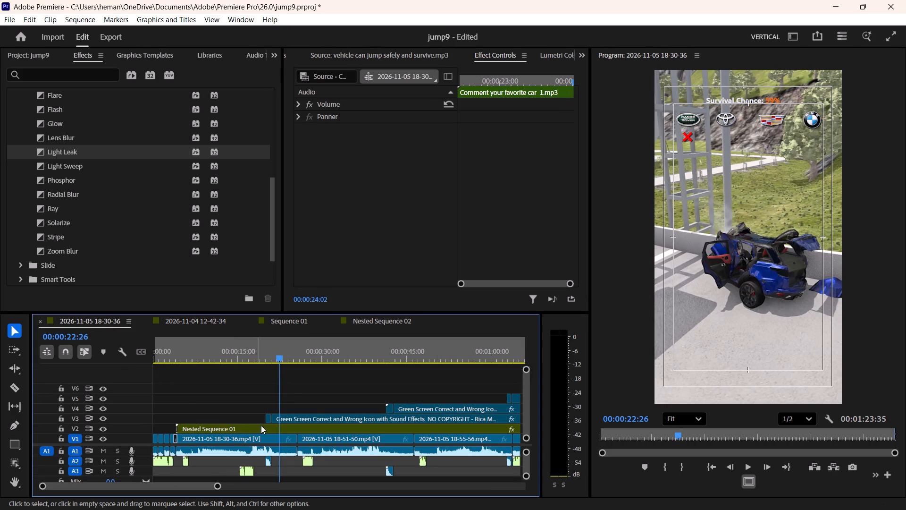
Play back the pasted voice clip and the start of the white Toyota jump to check the timing.
left_click(325, 398)
key("Up")
key("space")
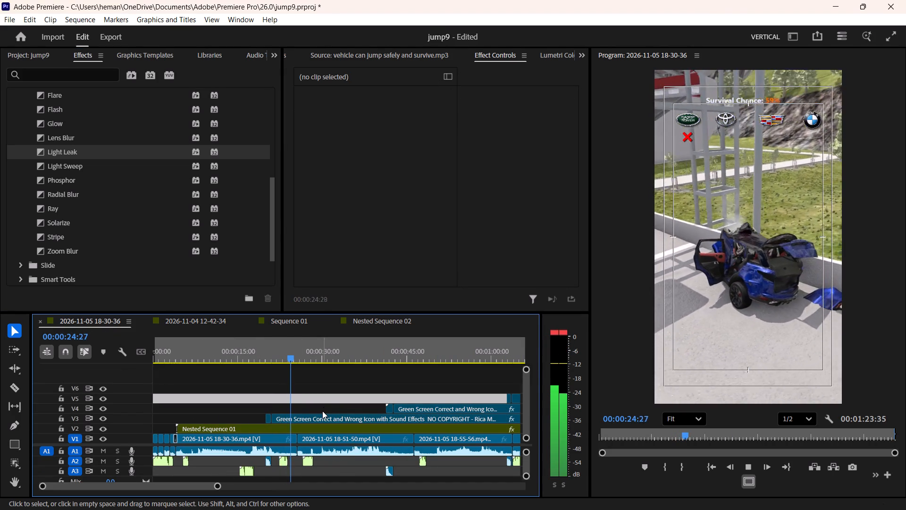
left_click(345, 474)
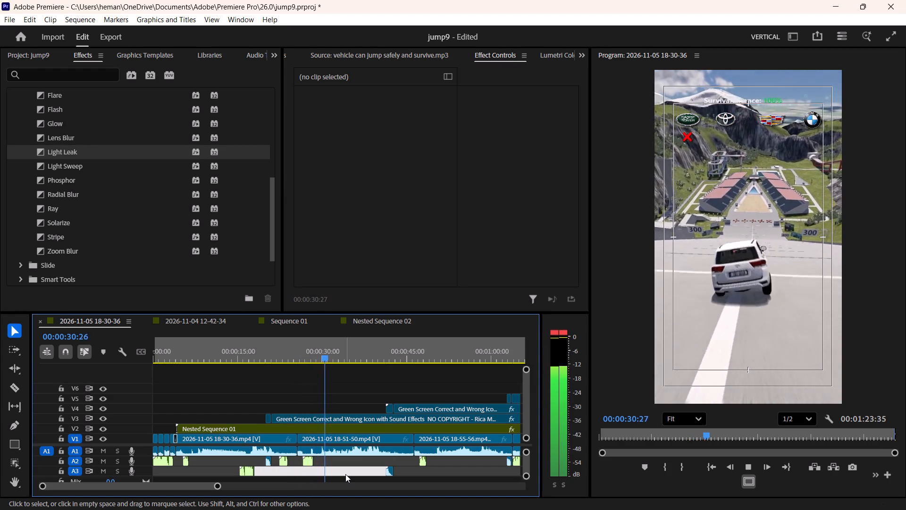
key("space")
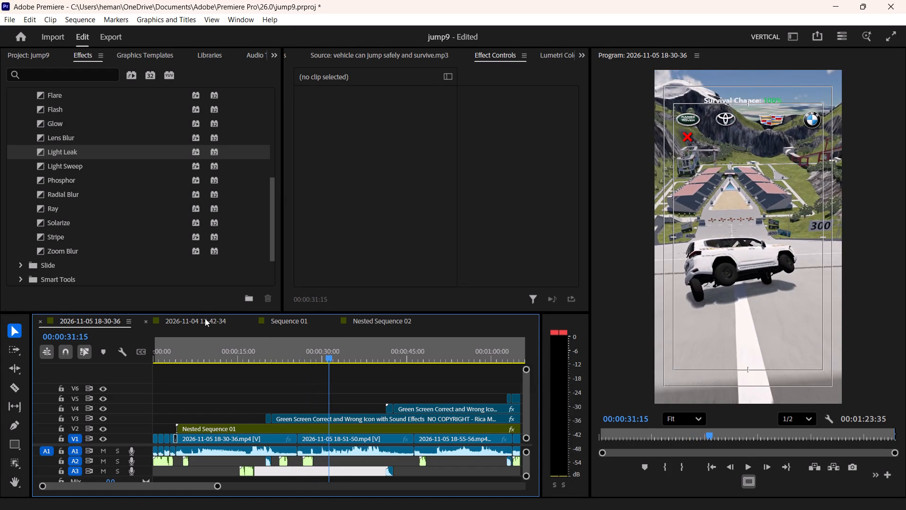
left_click(205, 318)
left_click_drag(208, 341, 201, 350)
key("space")
key("space")
left_click(209, 481)
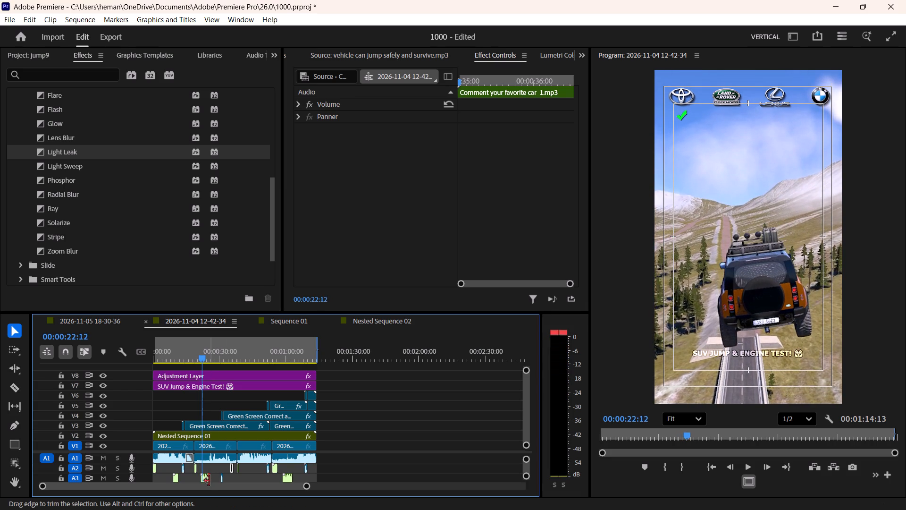
left_click(203, 476)
left_click(207, 477)
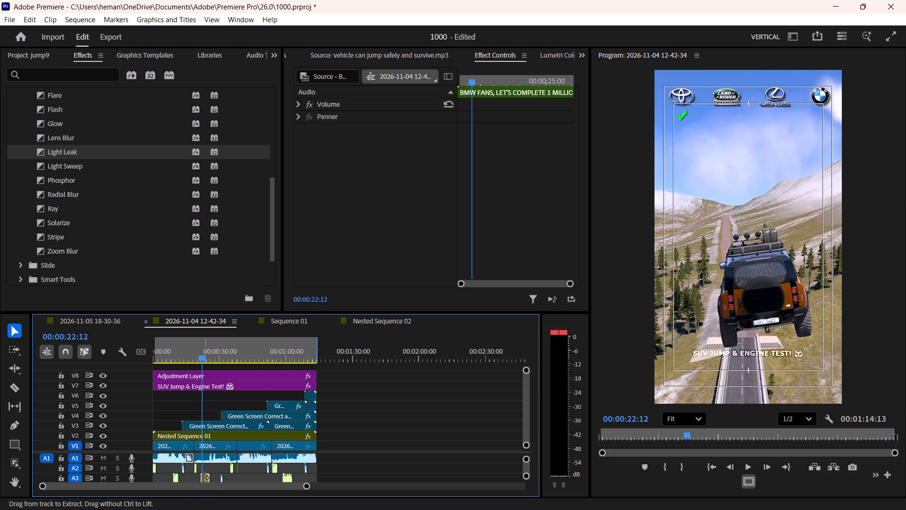
key("ctrl+c")
key("ctrl+c")
key("ctrl+c")
left_click(101, 323)
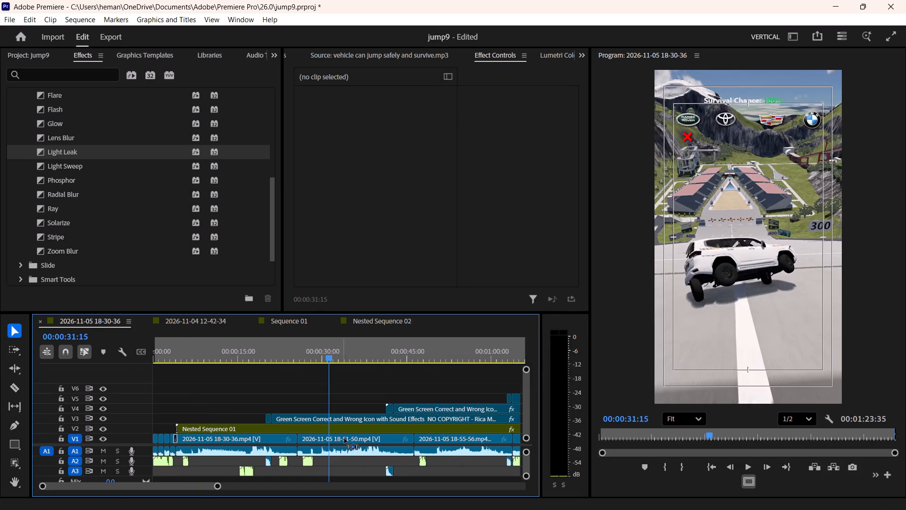
left_click(330, 352)
key("space")
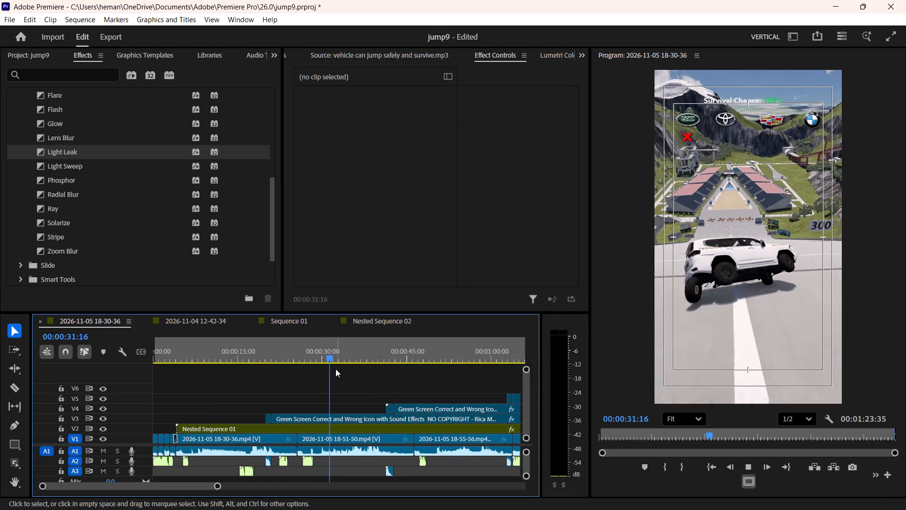
key("space")
key("ctrl+v")
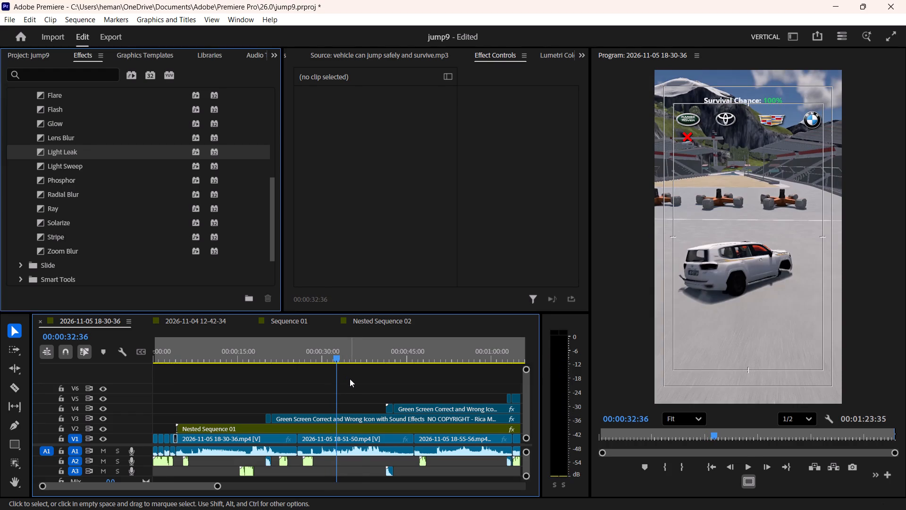
key("Up")
left_click(382, 386)
key("Up")
Preview the "BMW FANS" voice clip and move it from A3 to A2, starting at about 00:00:42.
key("space")
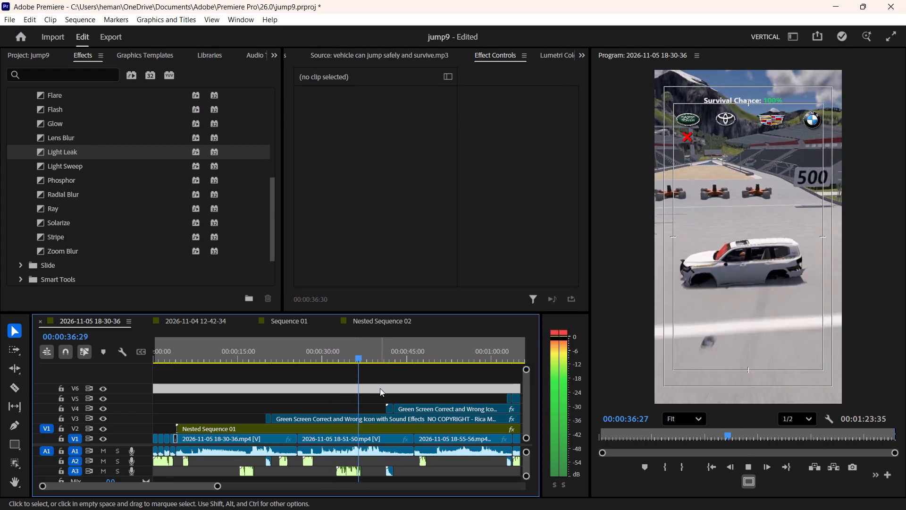
key("equal")
key("space")
left_click_drag(318, 475, 399, 463)
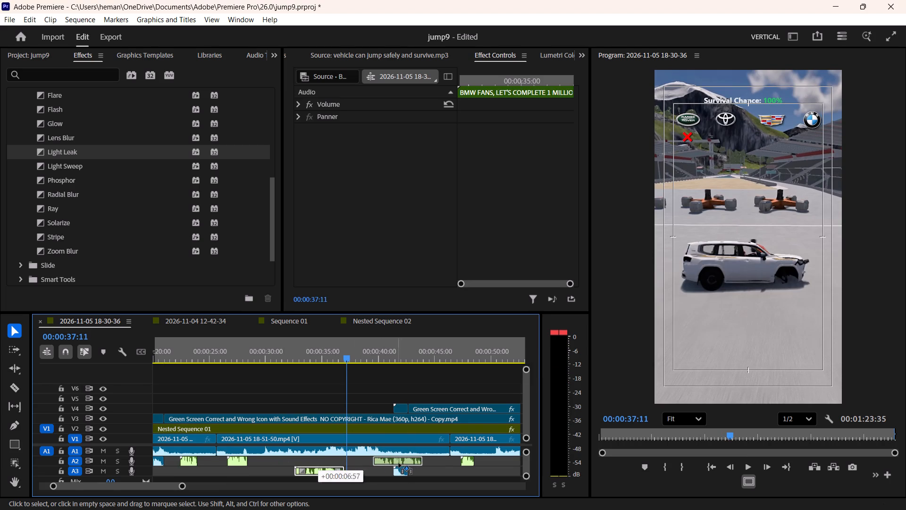
left_click_drag(399, 463, 423, 463)
left_click(423, 474)
key("space")
key("space")
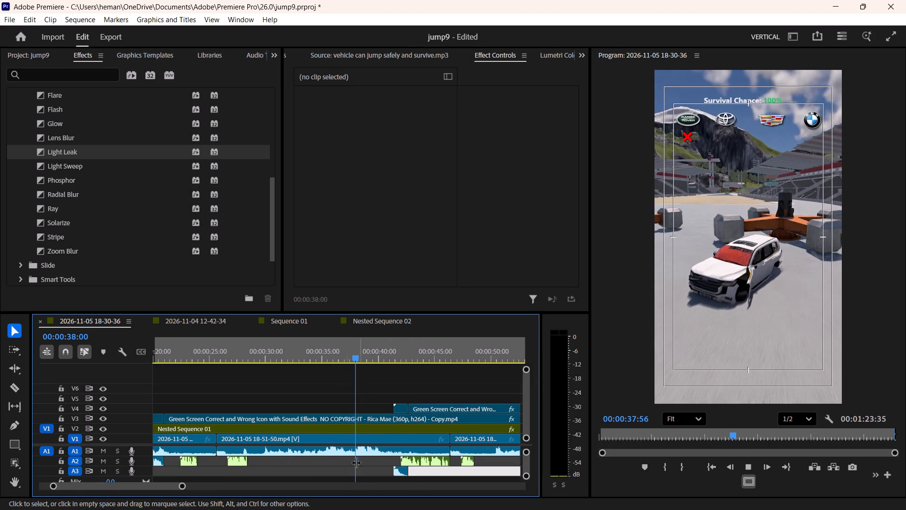
left_click(204, 323)
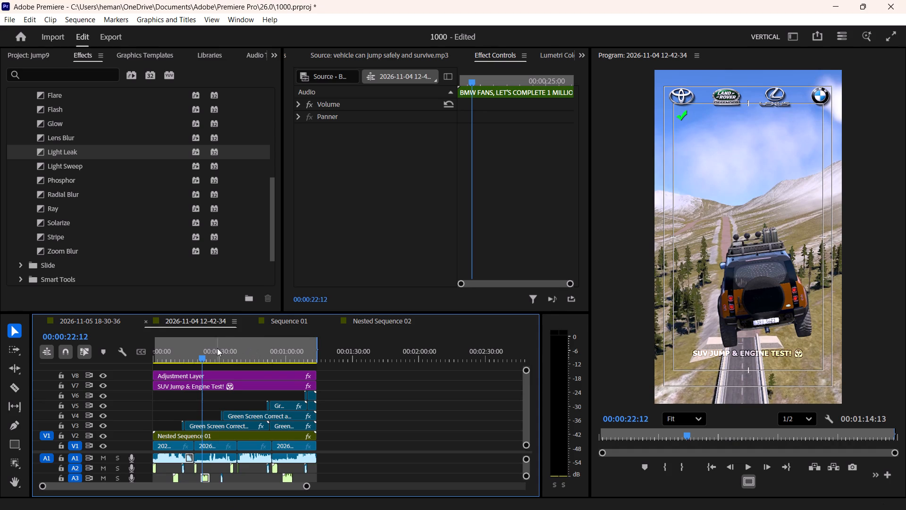
left_click_drag(217, 348, 141, 353)
key("space")
key("space")
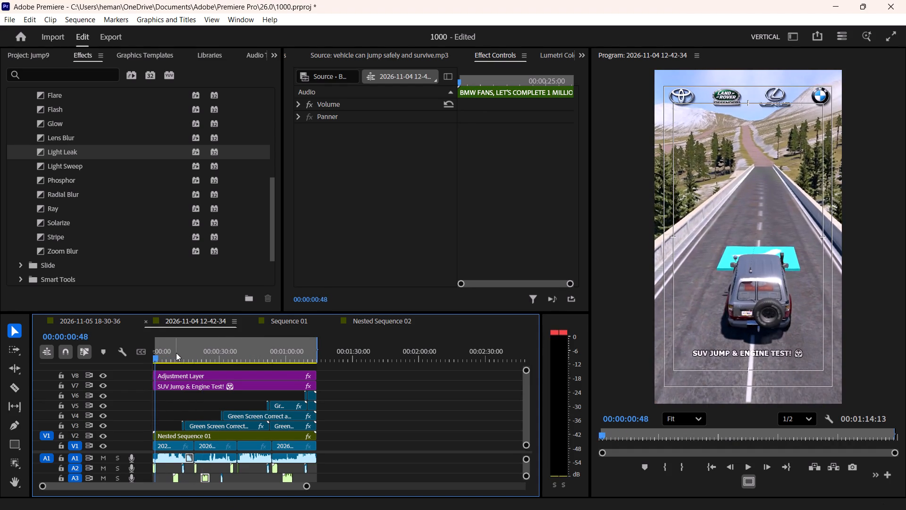
left_click(176, 352)
key("space")
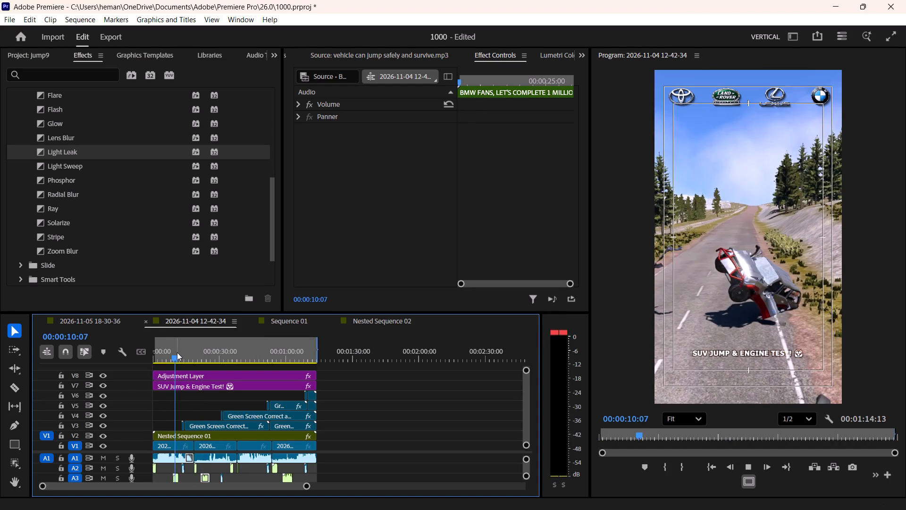
key("space")
left_click(108, 324)
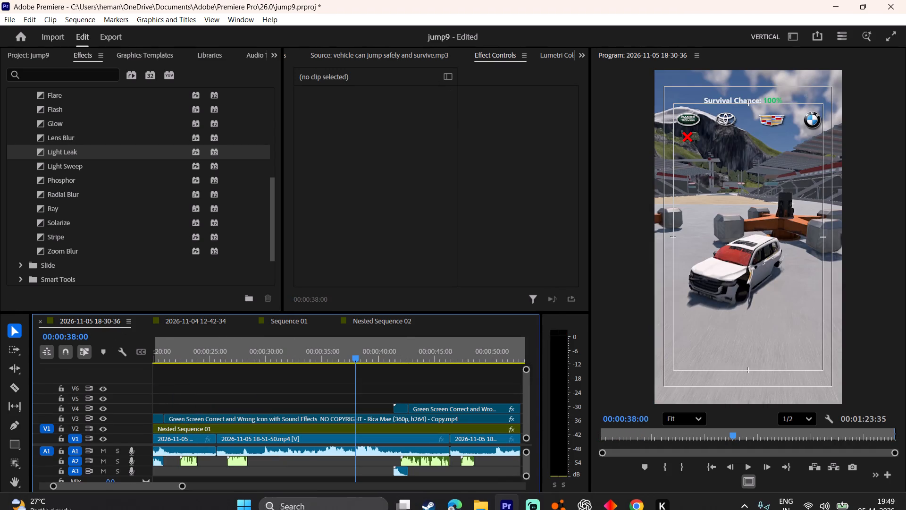
left_click(473, 495)
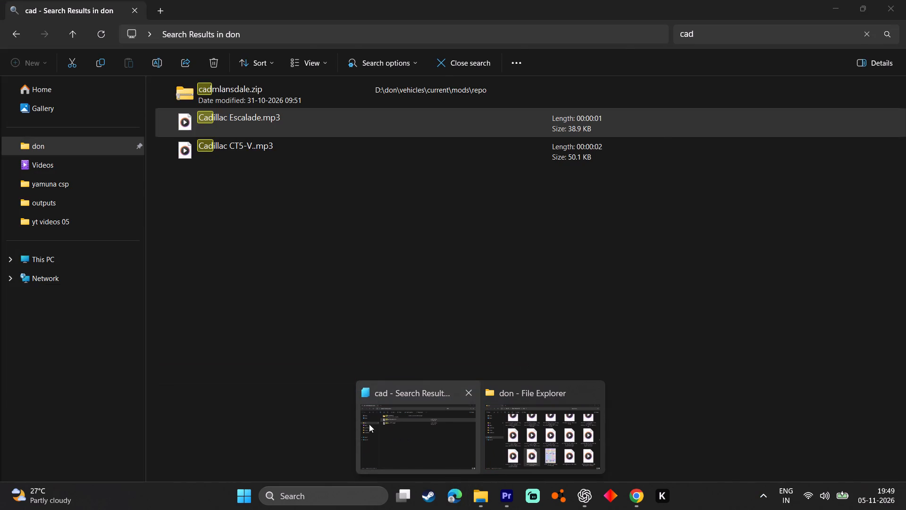
left_click(501, 494)
left_click(390, 378)
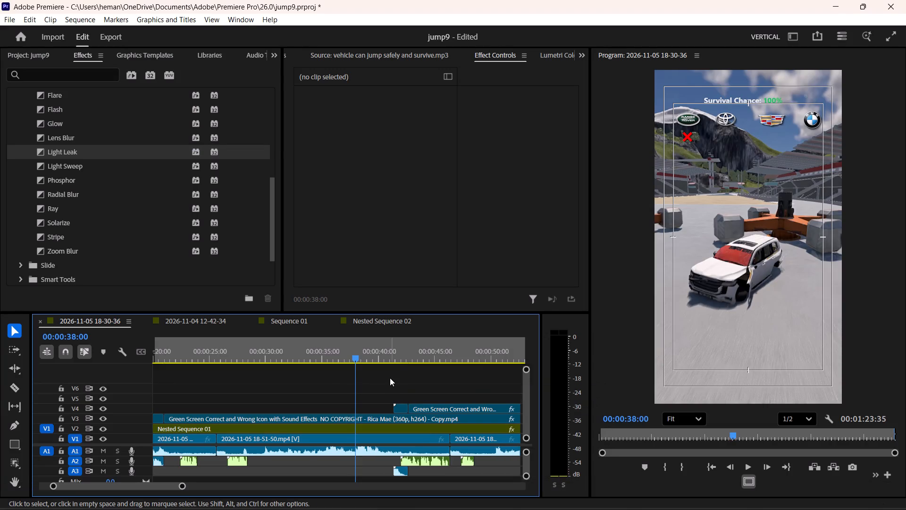
key("space")
key("minus")
left_click(402, 389)
key("minus")
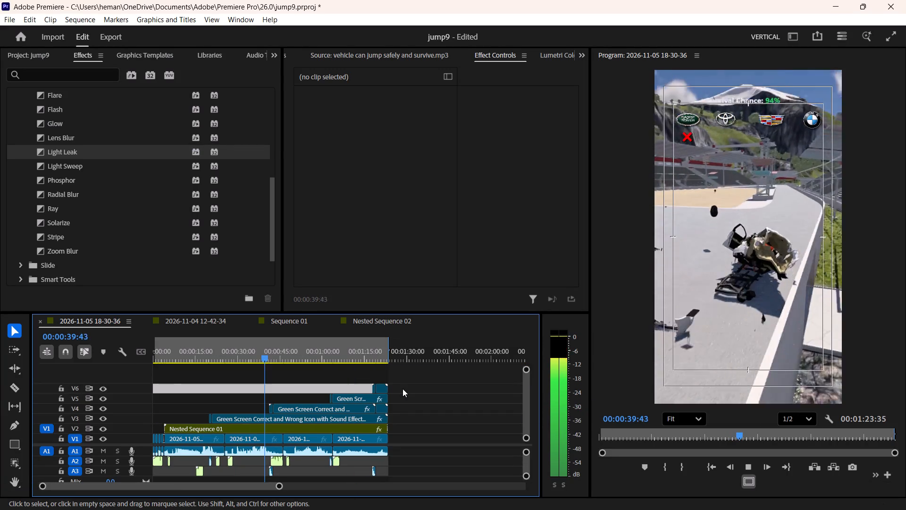
left_click(403, 389)
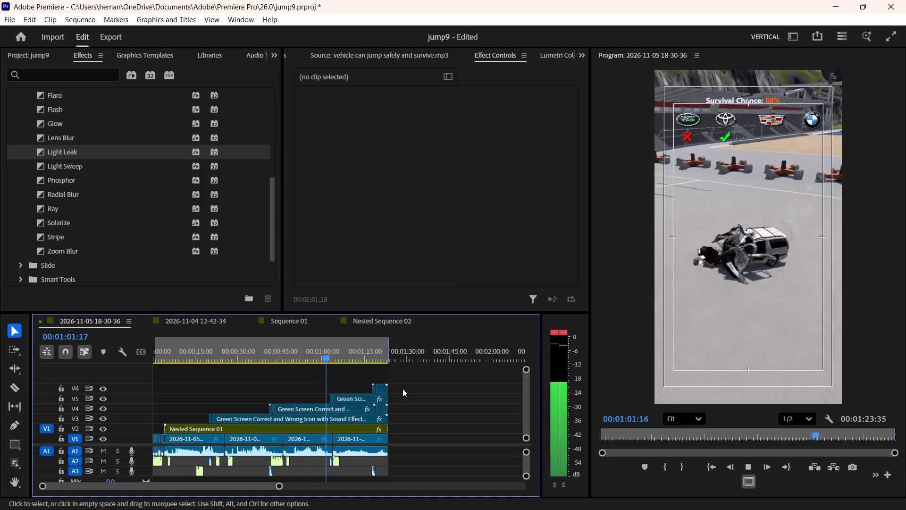
key("space")
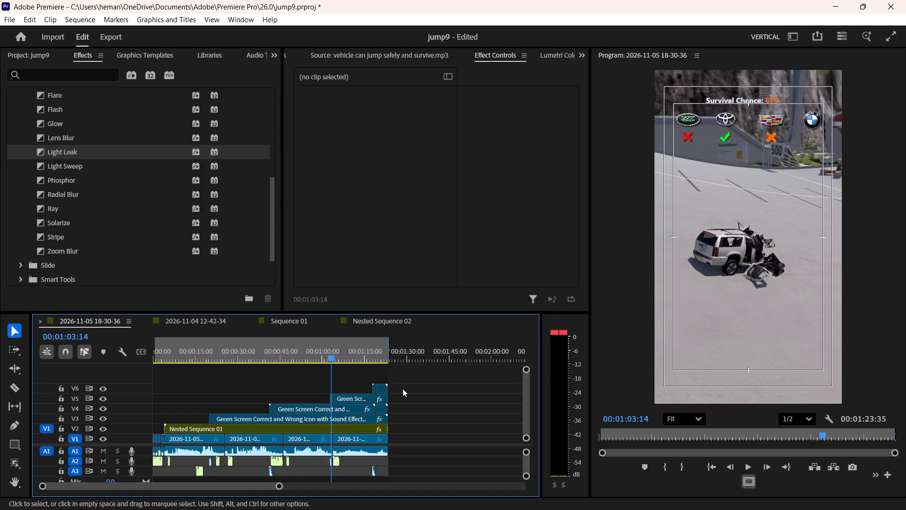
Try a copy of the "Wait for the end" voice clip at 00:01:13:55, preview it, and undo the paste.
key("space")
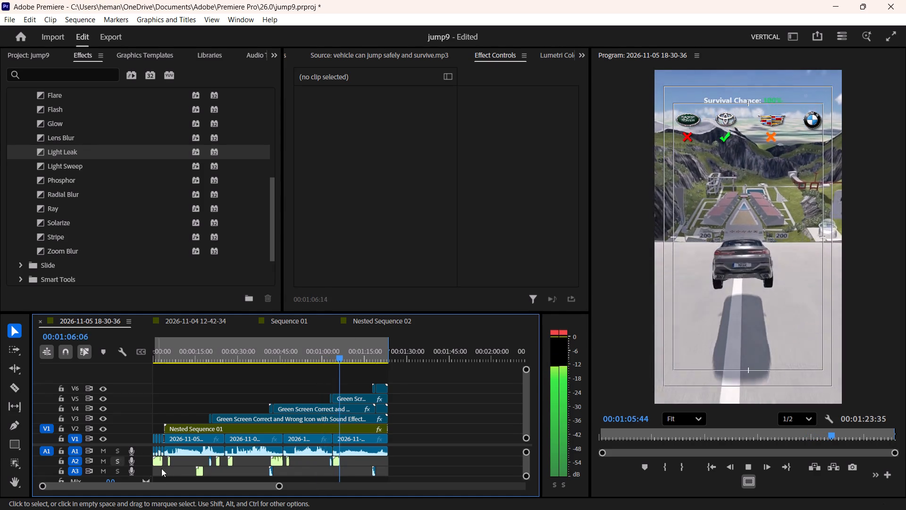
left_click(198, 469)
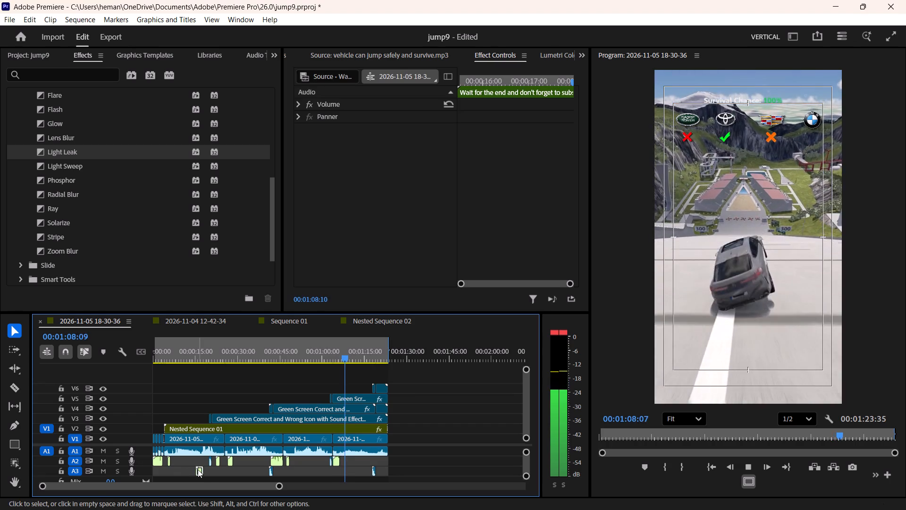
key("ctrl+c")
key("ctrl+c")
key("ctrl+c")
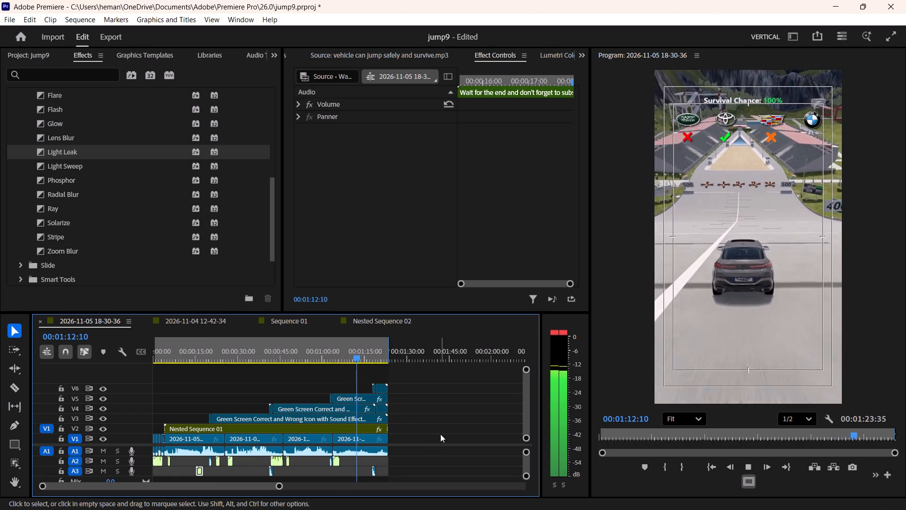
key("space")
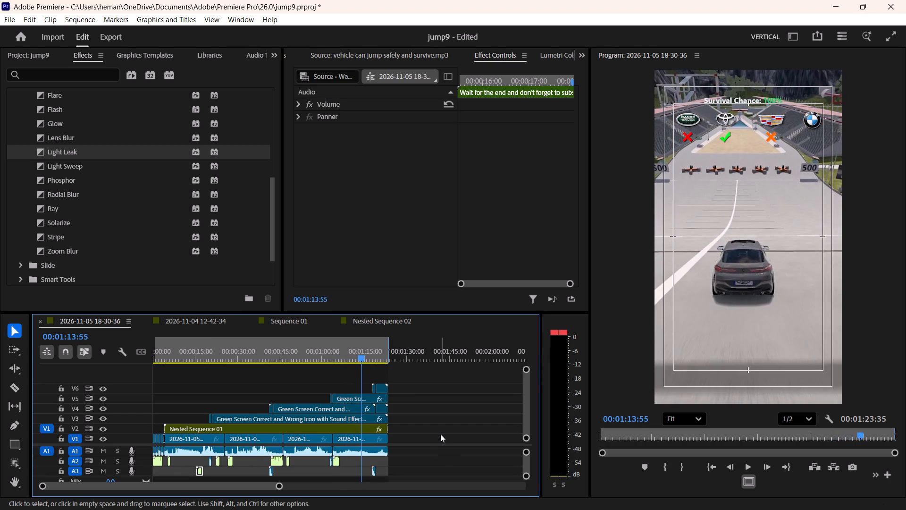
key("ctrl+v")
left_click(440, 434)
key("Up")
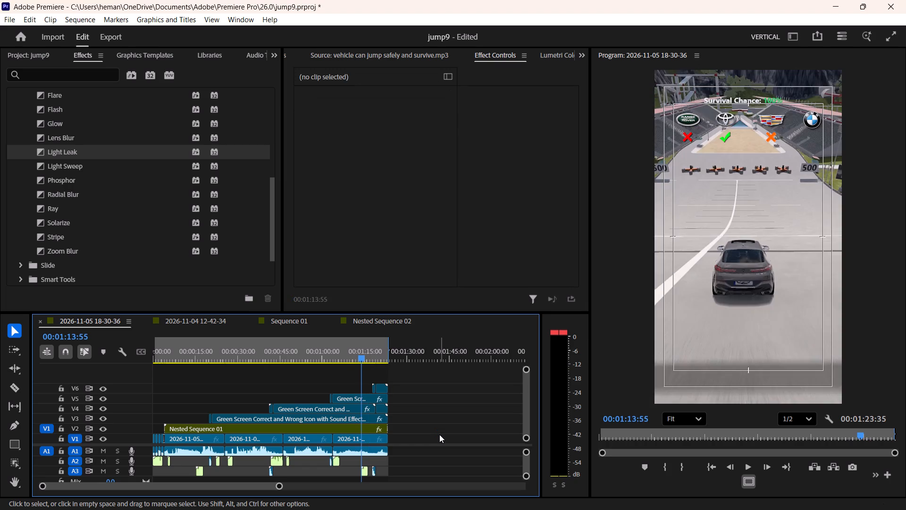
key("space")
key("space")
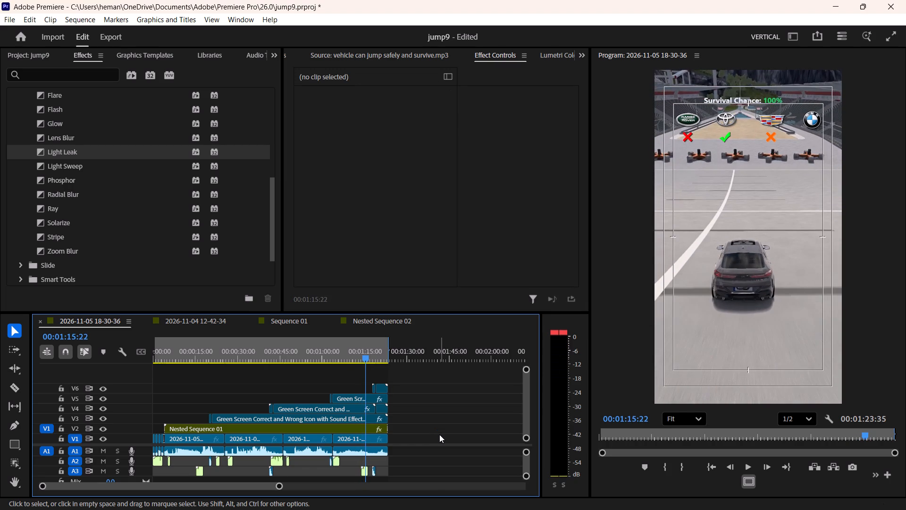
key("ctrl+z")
Copy the "BMW FANS" voice clip on A2 near 00:00:42 and paste it at 00:01:13:55.
left_click(200, 471)
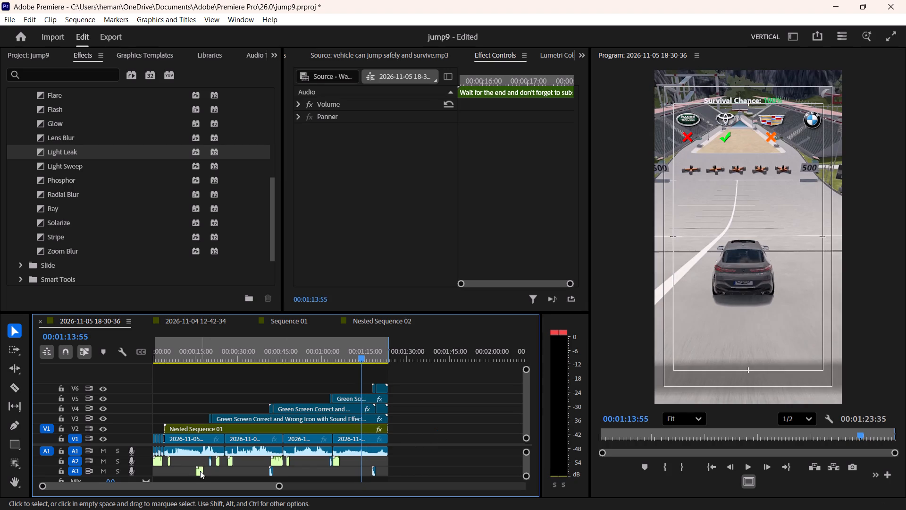
left_click(274, 462)
left_click(281, 460)
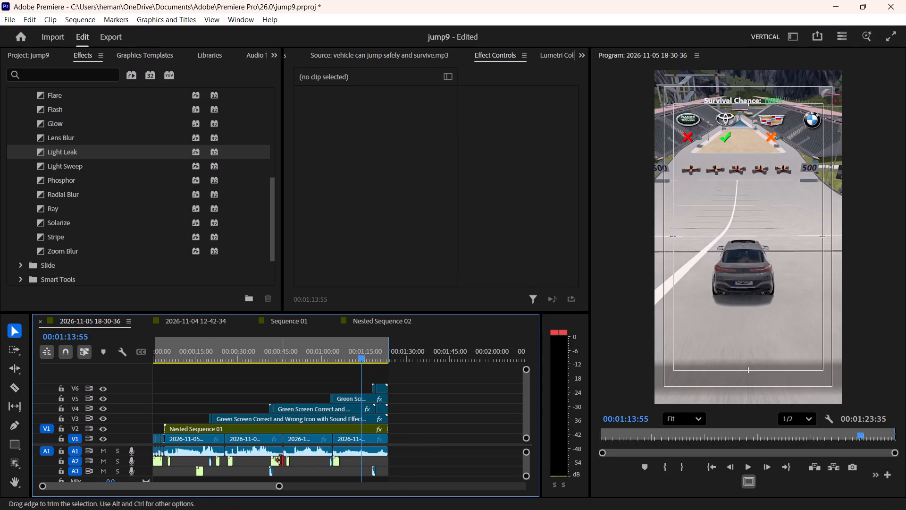
left_click(276, 463)
key("ctrl+c")
key("ctrl+c")
key("ctrl+v")
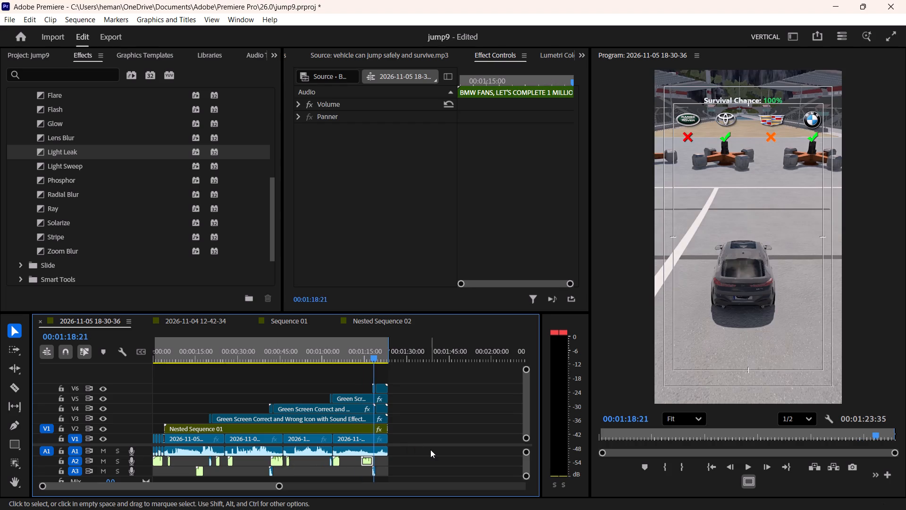
left_click(430, 450)
key("Up")
left_click(429, 450)
key("Up")
Play back the pasted "BMW FANS" clip and the end of the sequence to check the timing.
key("space")
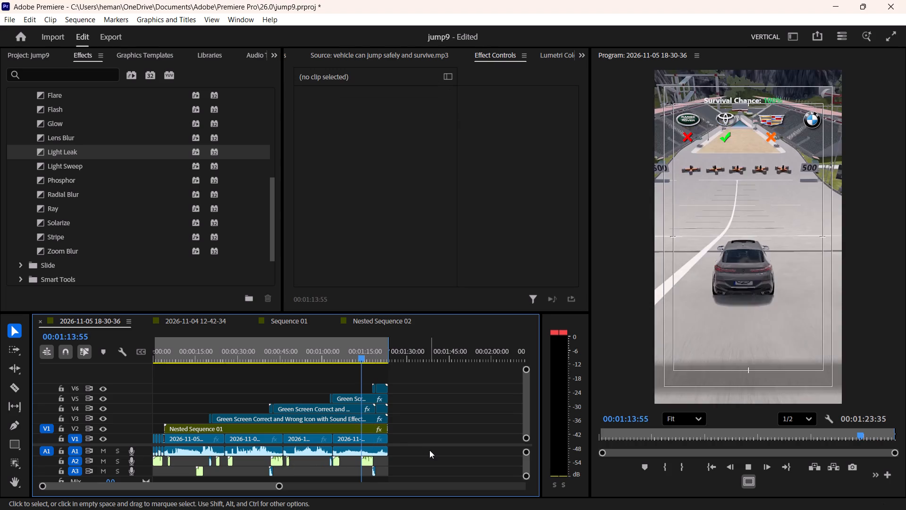
key("equal")
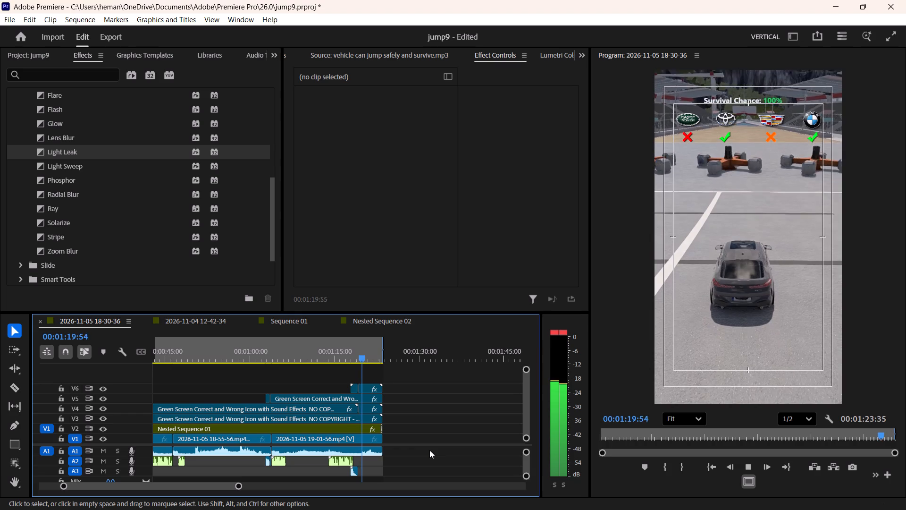
key("space")
key("space")
key("space")
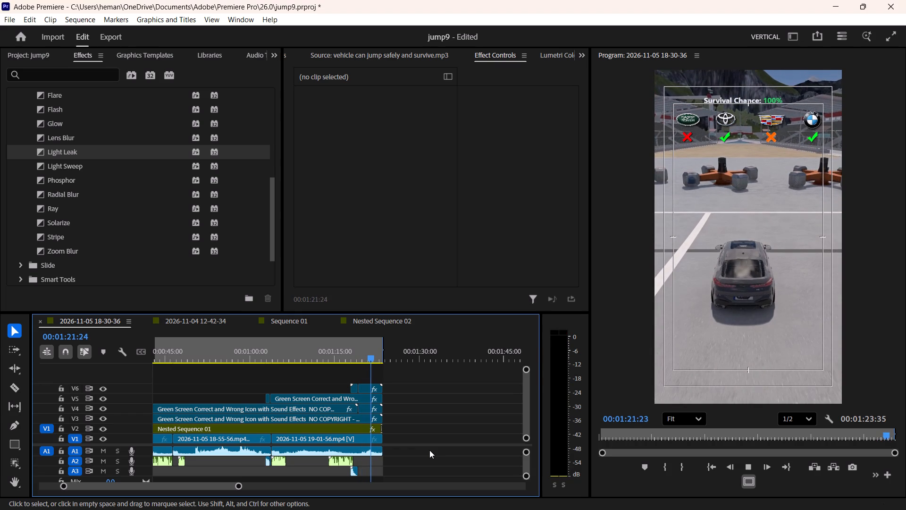
key("Up")
Search the don folder for "tha" and load "Thanks for watching! Subscribe for more!" mp3 into Premiere's Source monitor.
left_click(484, 506)
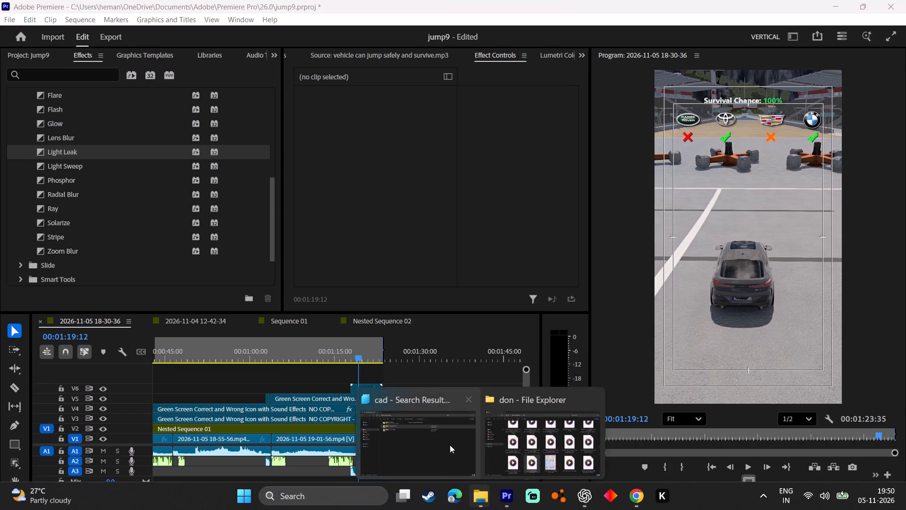
left_click(437, 430)
left_click(862, 33)
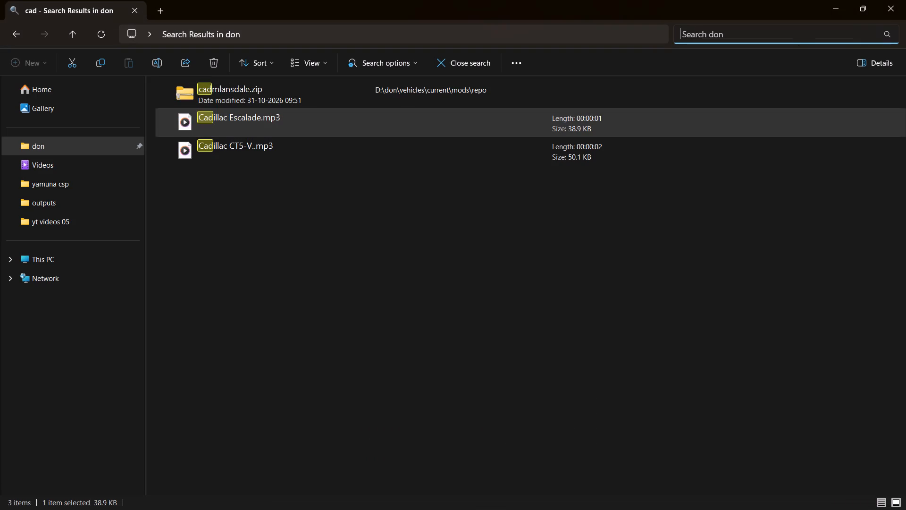
left_click(795, 37)
type("tha")
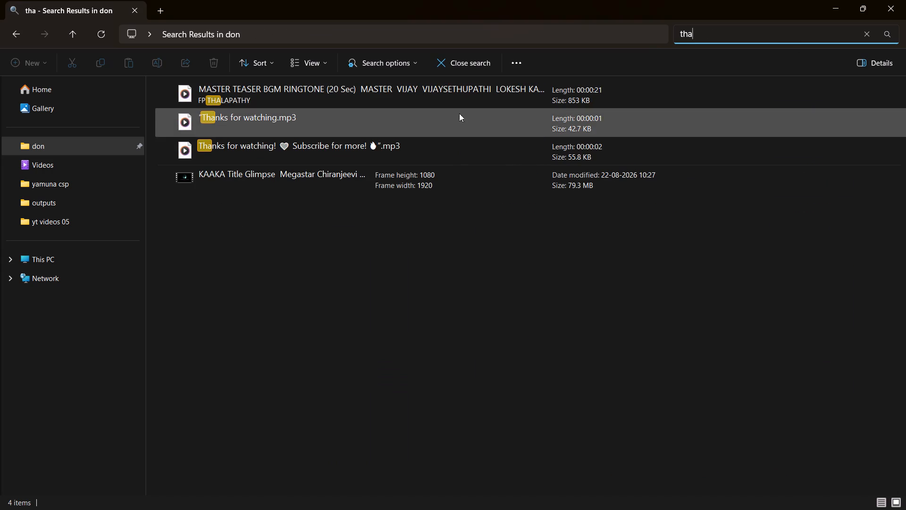
left_click(446, 149)
left_click_drag(447, 148, 431, 490)
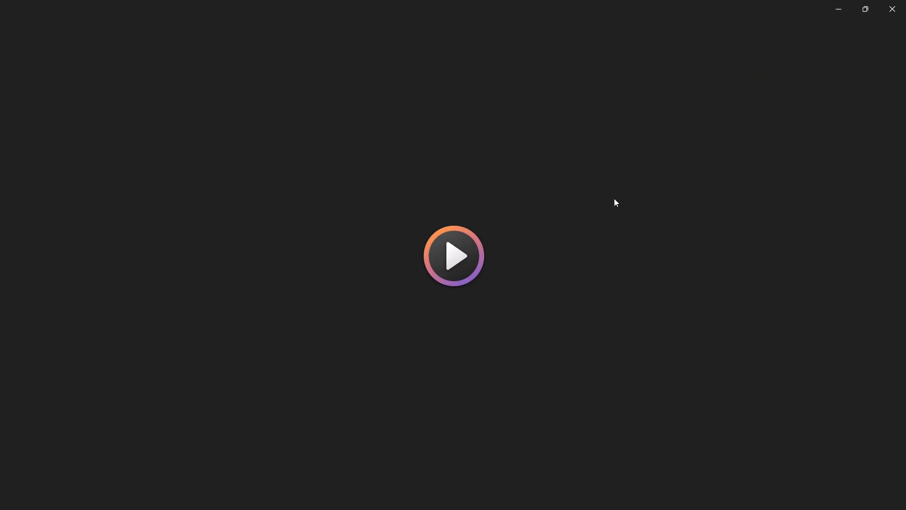
left_click(897, 0)
left_click_drag(436, 153, 499, 508)
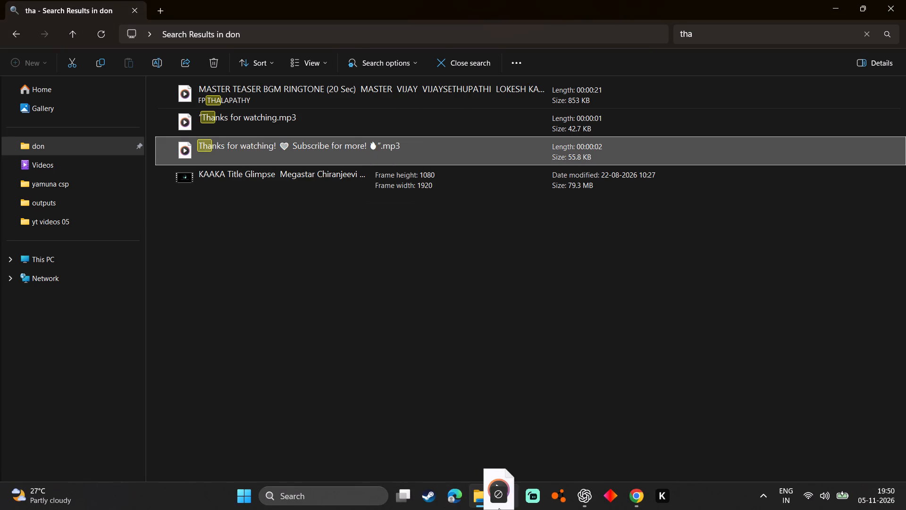
left_click_drag(499, 508, 394, 197)
Preview the thanks clip, mark its Out point at 00:00:02:07, and place its audio on A2 at about 00:01:19:12.
key("shift+at")
key("space")
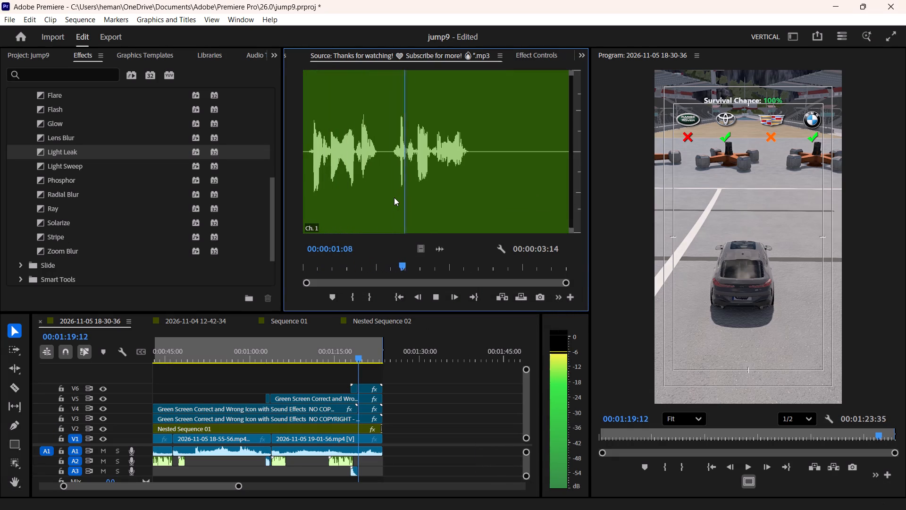
key("space")
key("o")
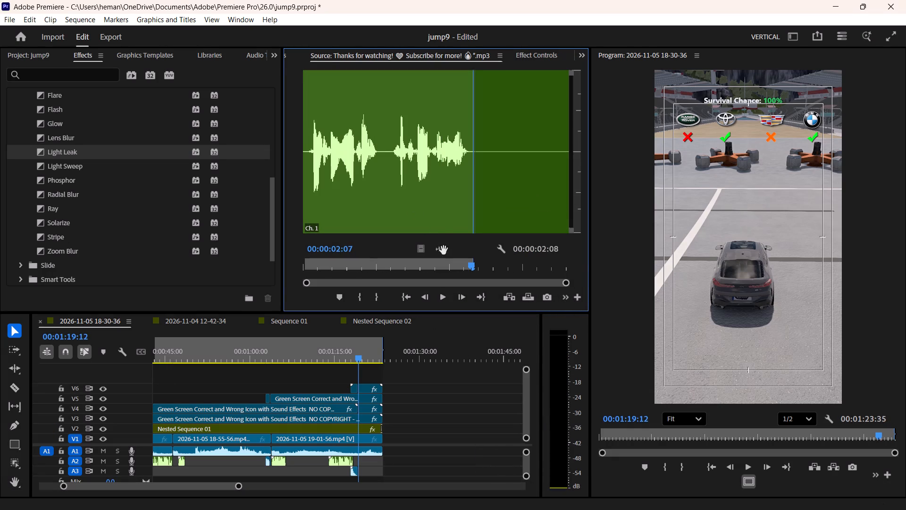
left_click_drag(439, 249, 364, 462)
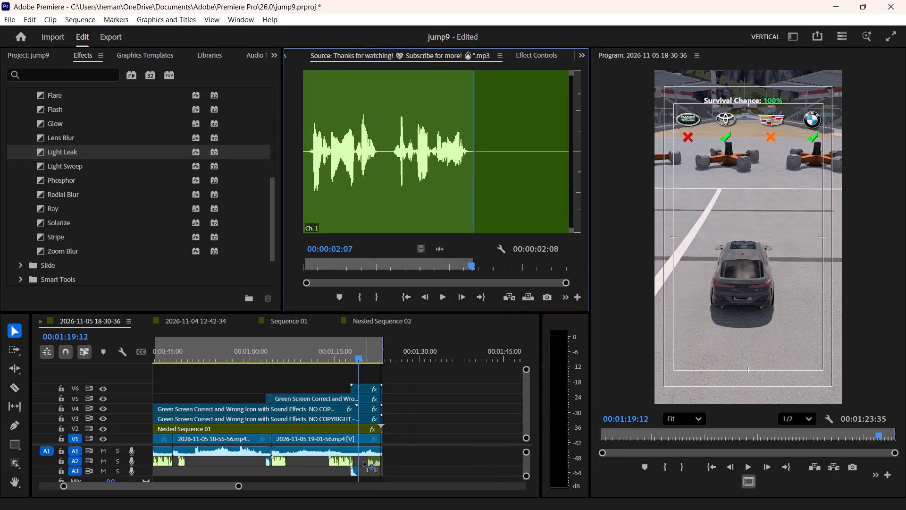
left_click_drag(364, 462, 361, 462)
left_click(413, 450)
Listen to the placed thanks clip and raise its volume level on A2 slightly.
key("space")
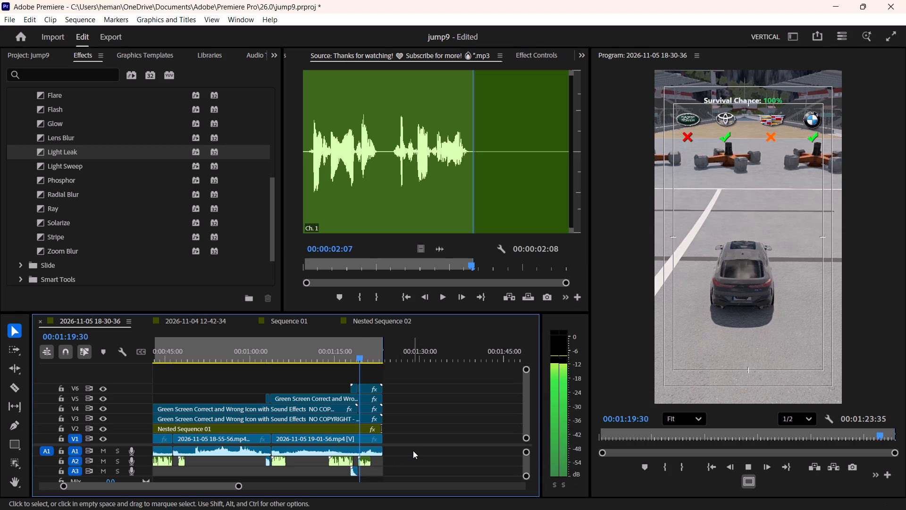
key("space")
key("grave")
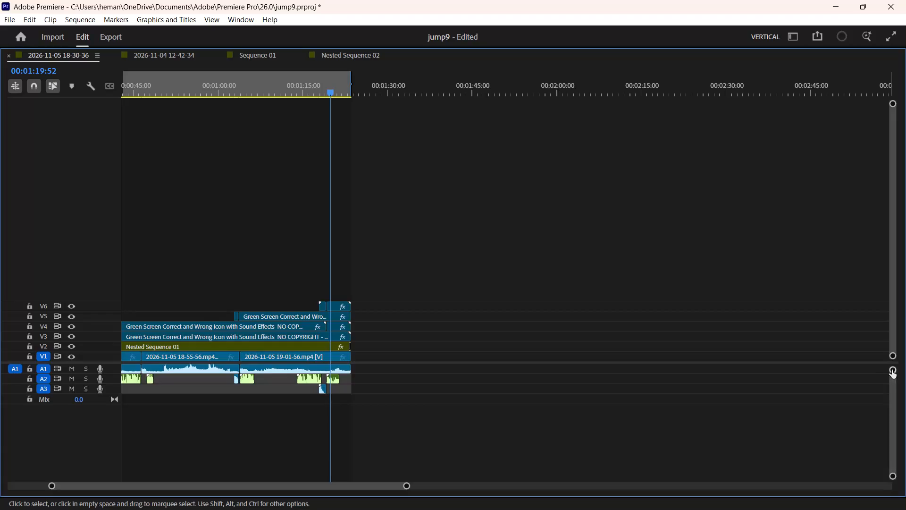
left_click_drag(892, 369, 892, 376)
key("equal")
key("equal")
key("equal")
key("equal")
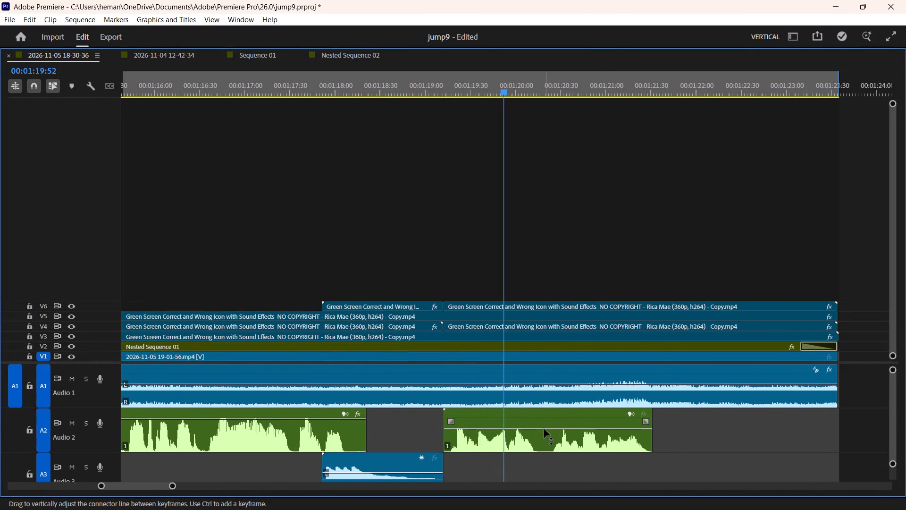
left_click_drag(544, 429, 544, 420)
key("grave")
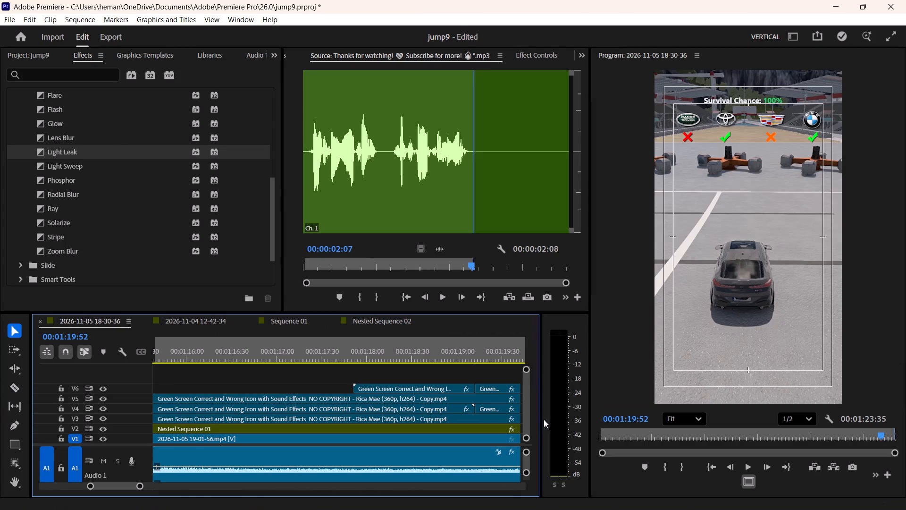
left_click_drag(526, 473, 527, 490)
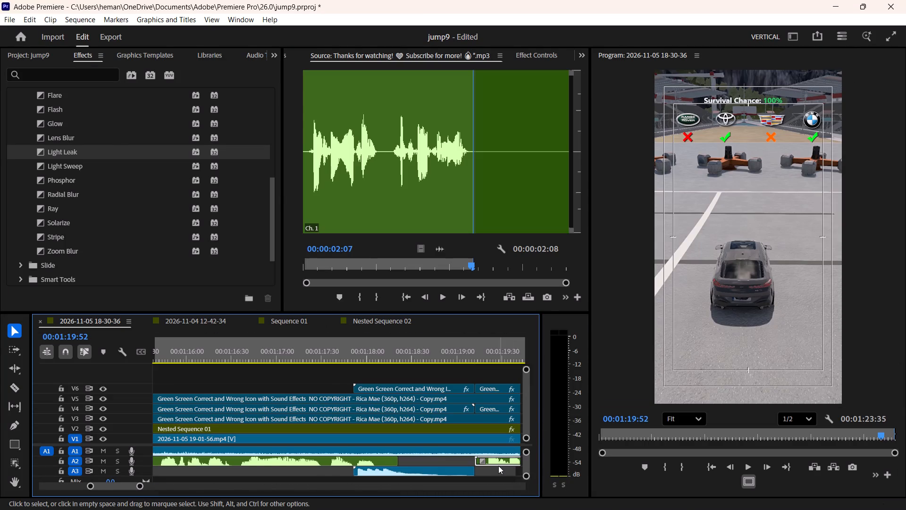
Save the jump9 project with the thanks voice clip in place.
key("minus")
key("minus")
key("minus")
key("minus")
left_click(473, 423)
key("ctrl+s")
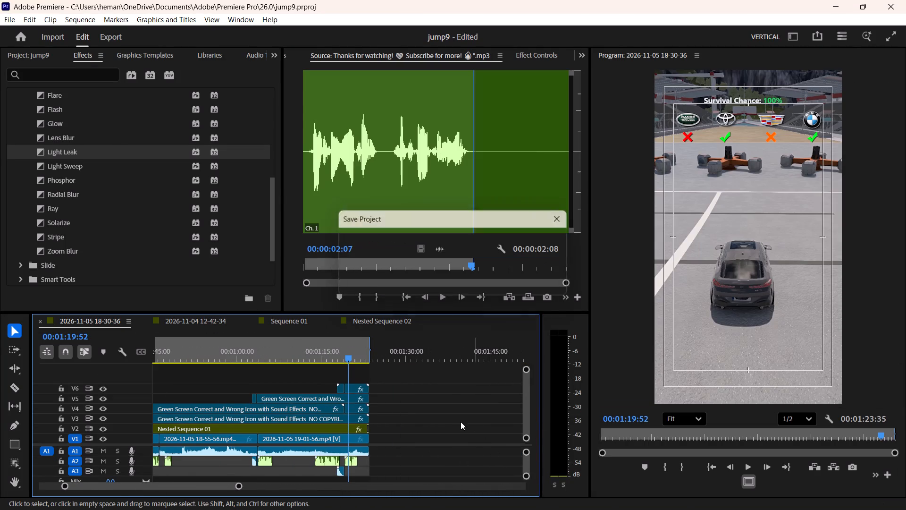
left_click(456, 419)
Play back the sequence's opening Range Rover jump, stop the playhead at 00:00:07:33, and save the project.
left_click_drag(241, 349, 93, 363)
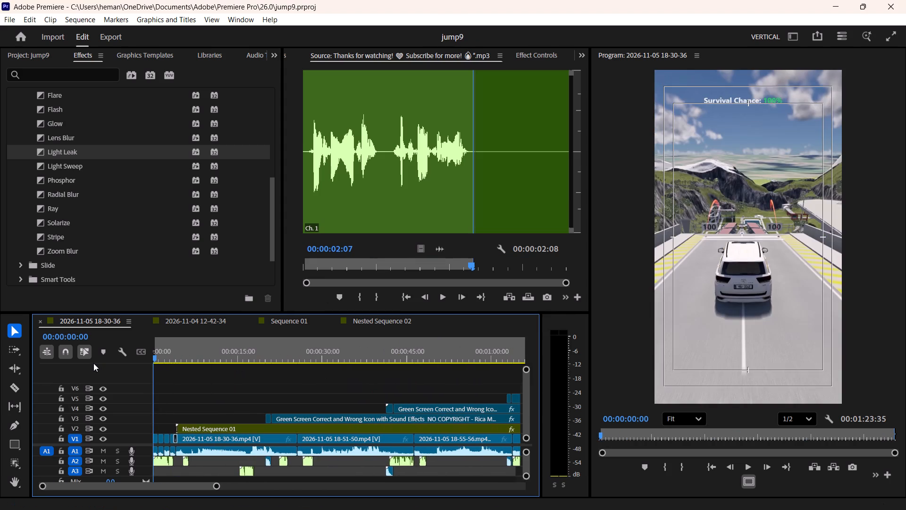
left_click_drag(93, 363, 195, 373)
key("space")
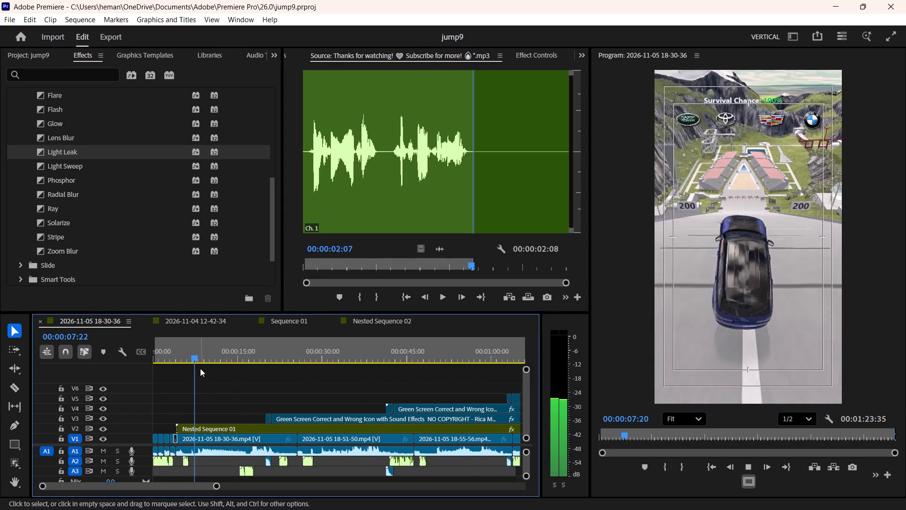
key("space")
key("Up")
key("space")
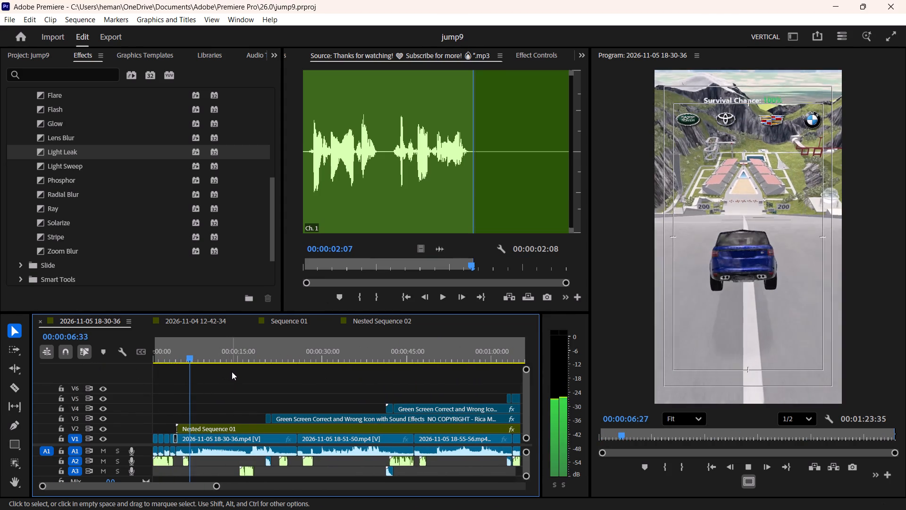
key("space")
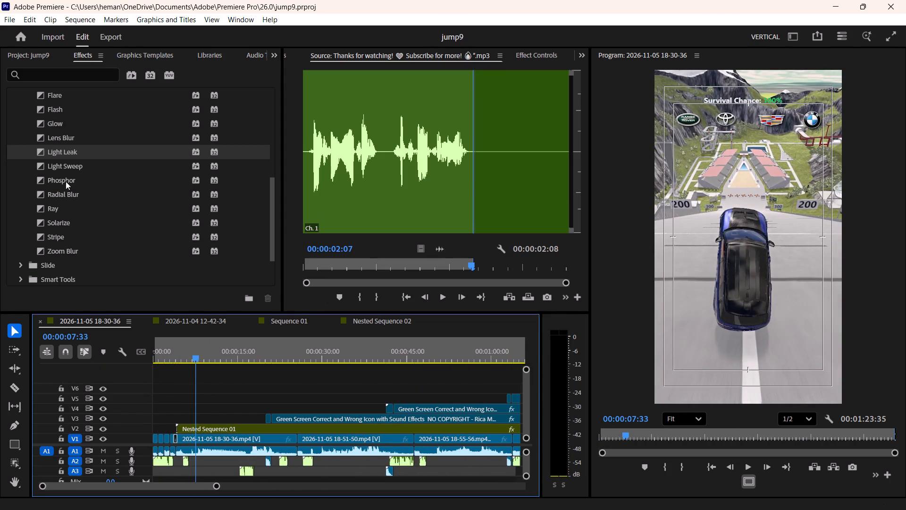
key("ctrl+s")
Open the recent project 1000 and find the viewer-comments overlay near 00:00:11:29 in Sequence 01.
left_click(24, 42)
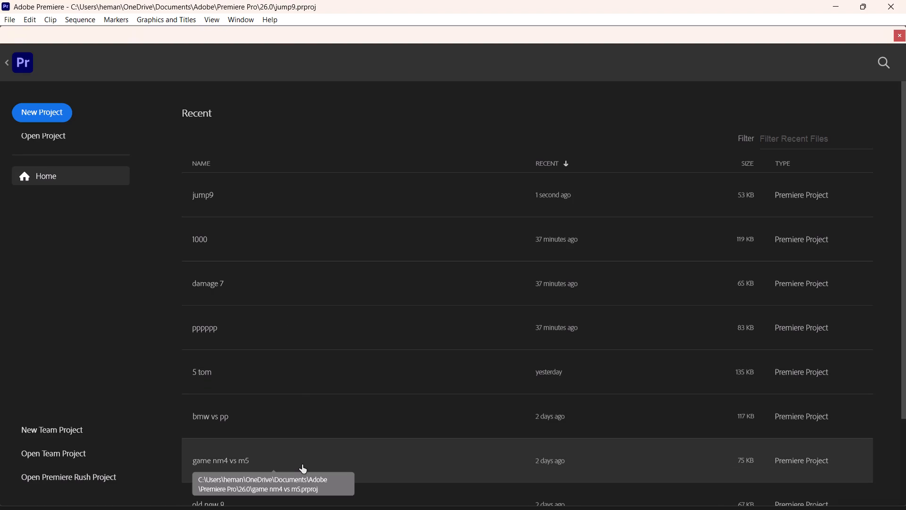
left_click(280, 253)
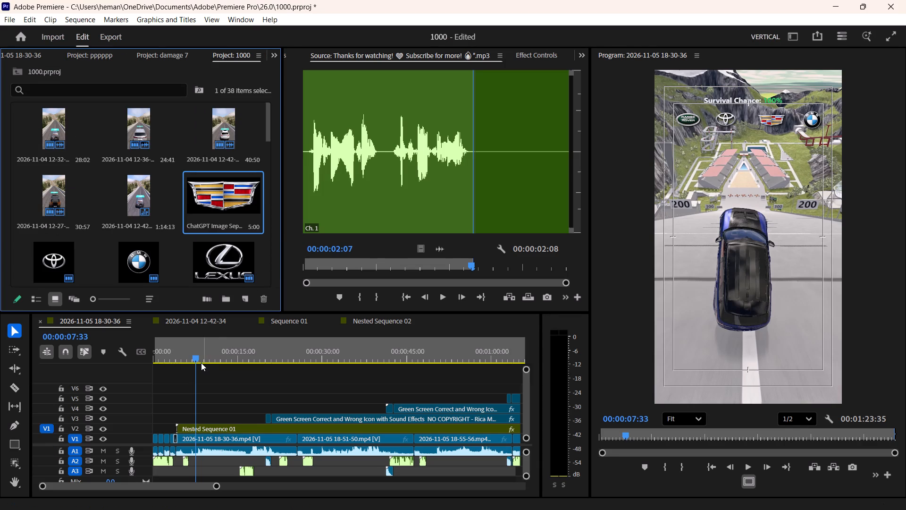
left_click(189, 321)
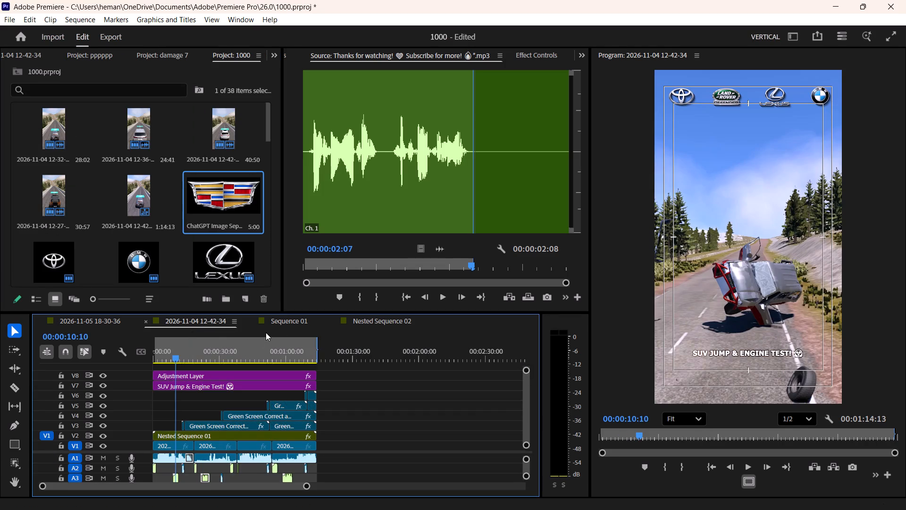
left_click(356, 322)
left_click(276, 320)
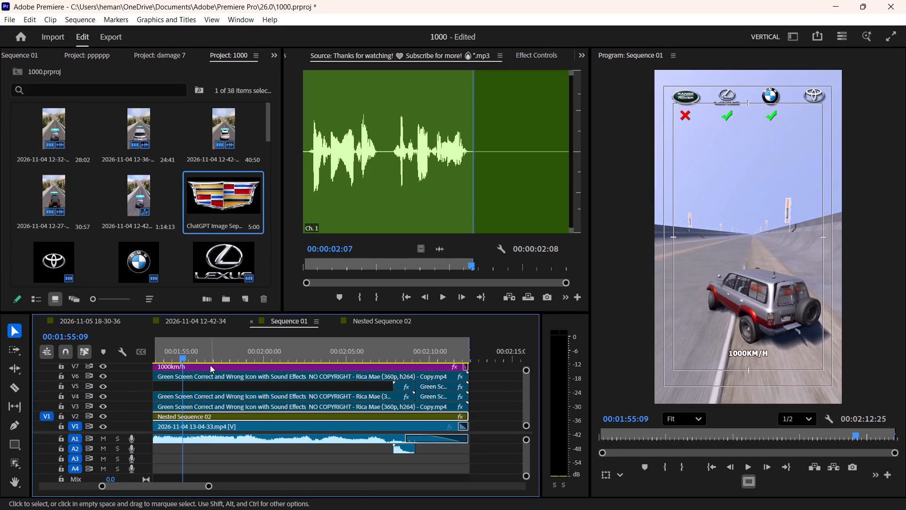
left_click_drag(197, 353, 102, 361)
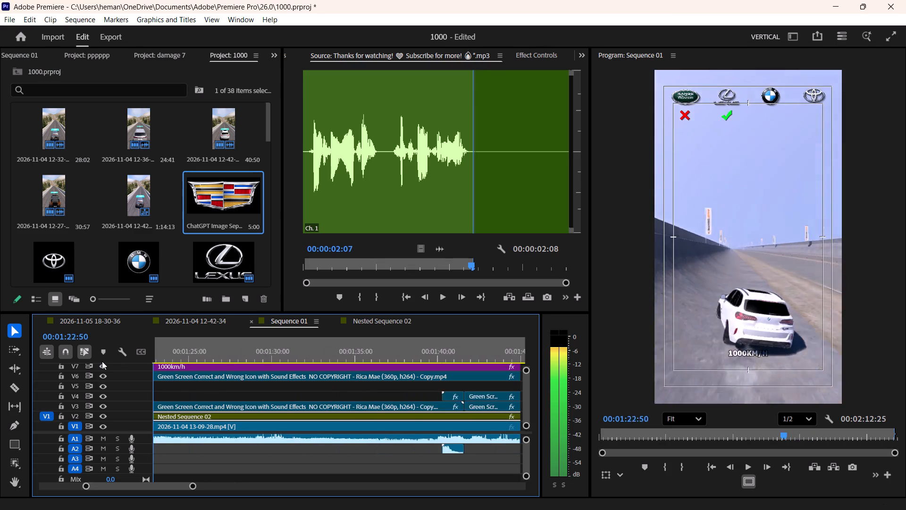
left_click_drag(102, 361, 99, 361)
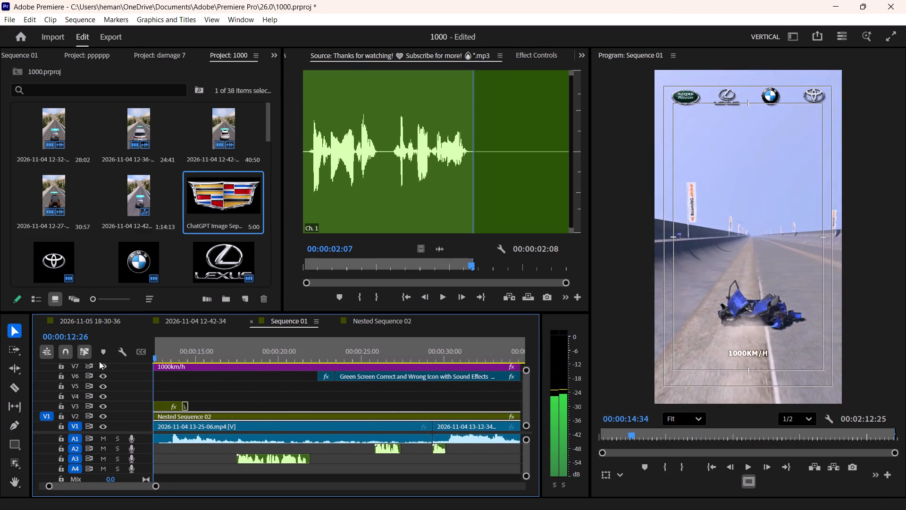
left_click_drag(99, 361, 345, 368)
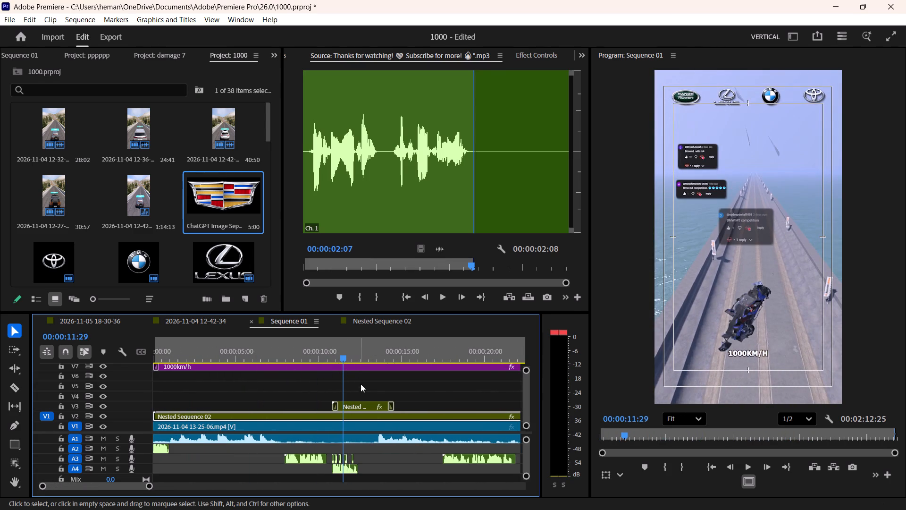
left_click_drag(372, 391, 348, 404)
left_click_drag(386, 458, 332, 476, "shift")
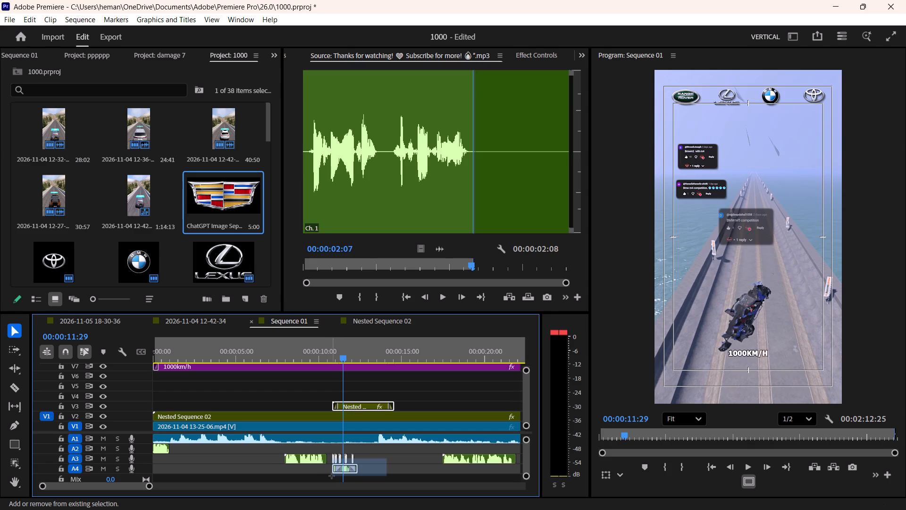
left_click_drag(332, 476, 333, 477, "shift")
left_click_drag(353, 405, 254, 366)
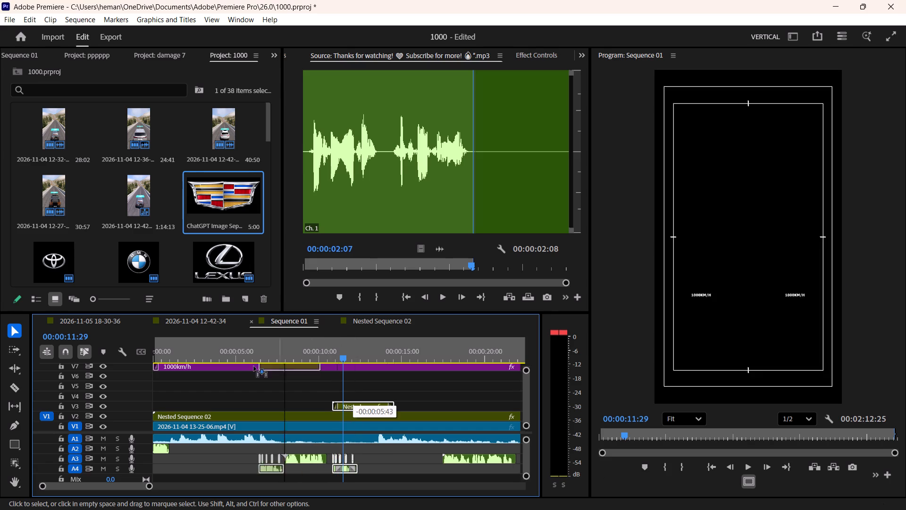
left_click_drag(254, 366, 170, 367)
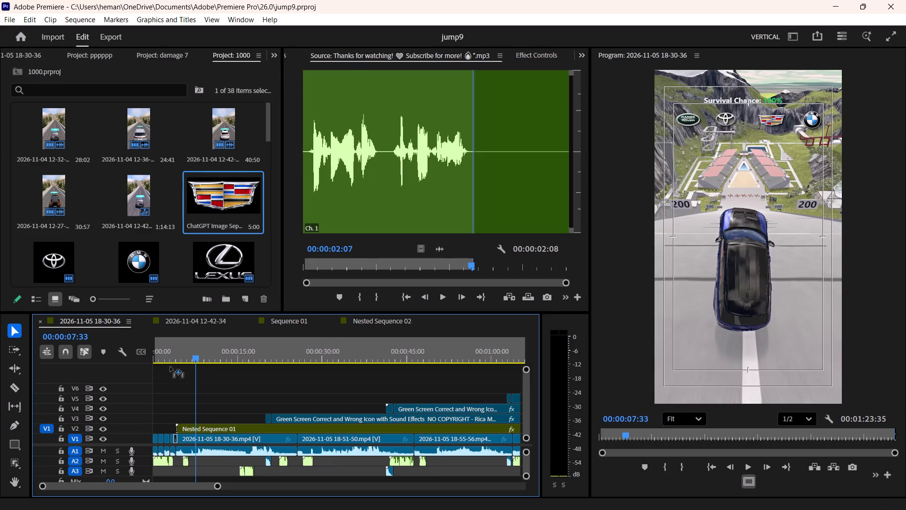
left_click_drag(170, 367, 211, 419)
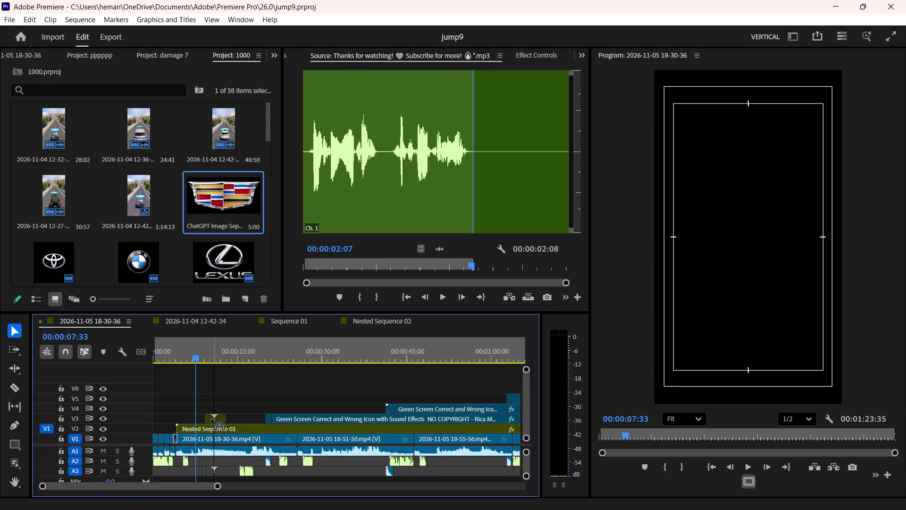
left_click_drag(211, 419, 204, 420)
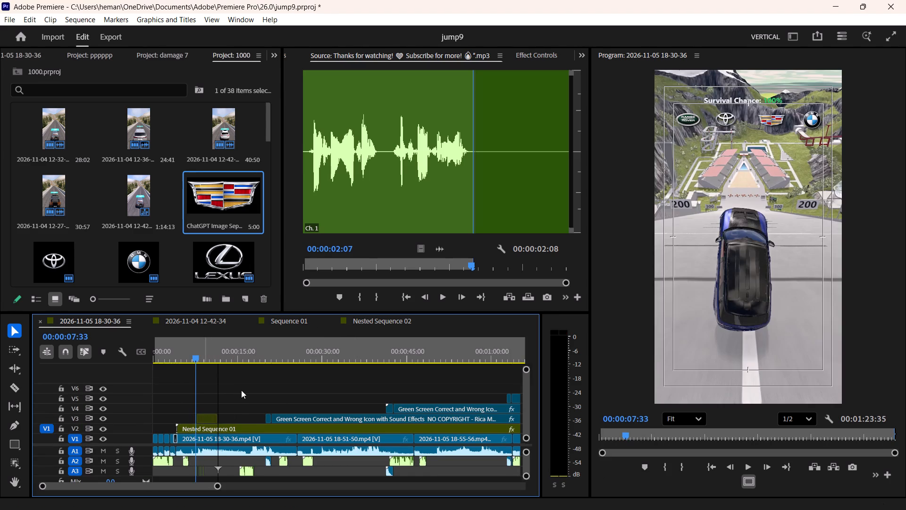
Play back the inserted comments overlay from 00:00:07:33 to 00:00:10:51 to check its timing and sounds.
left_click(241, 390)
key("equal")
key("equal")
key("equal")
key("space")
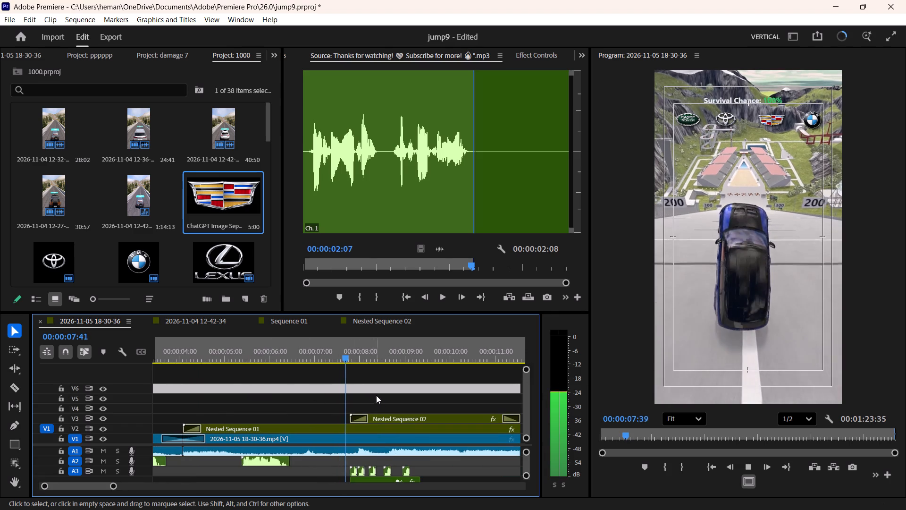
key("space")
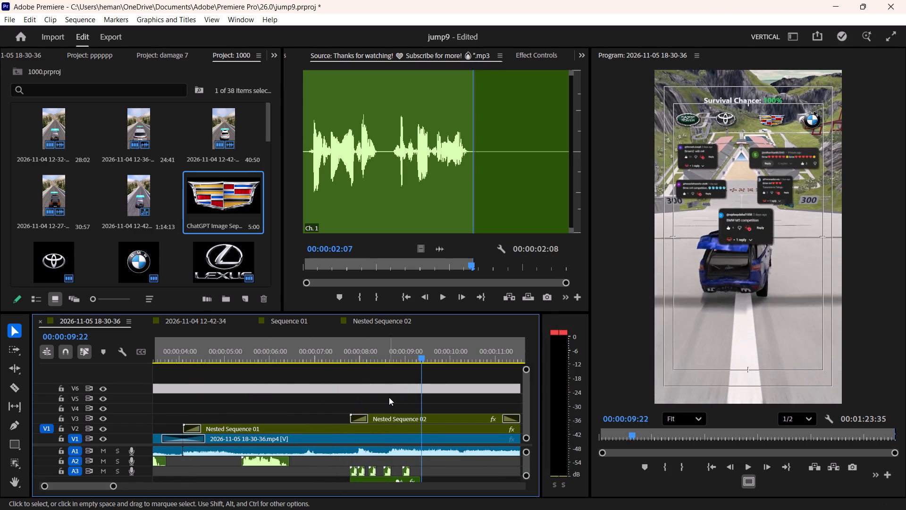
key("space")
key("space")
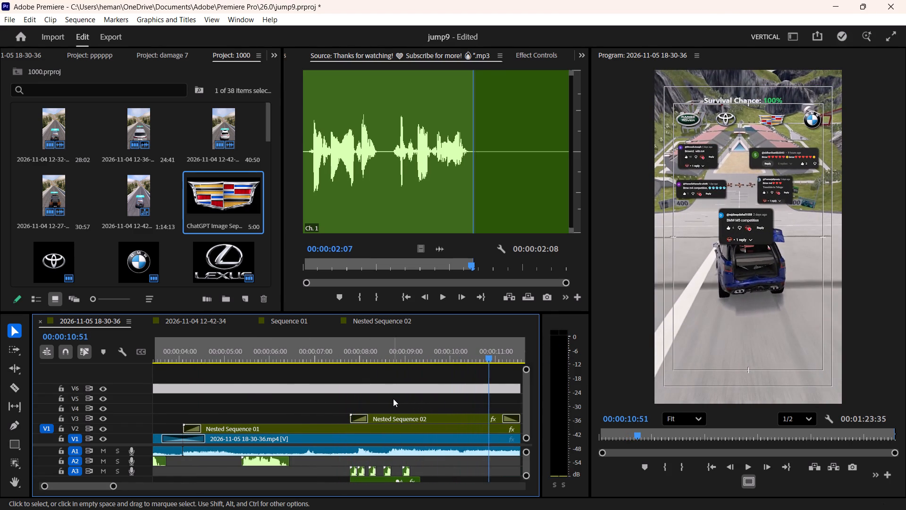
Trim about one second off the end of the Nested Sequence 02 comments overlay on V3.
key("minus")
left_click_drag(419, 419, 396, 419)
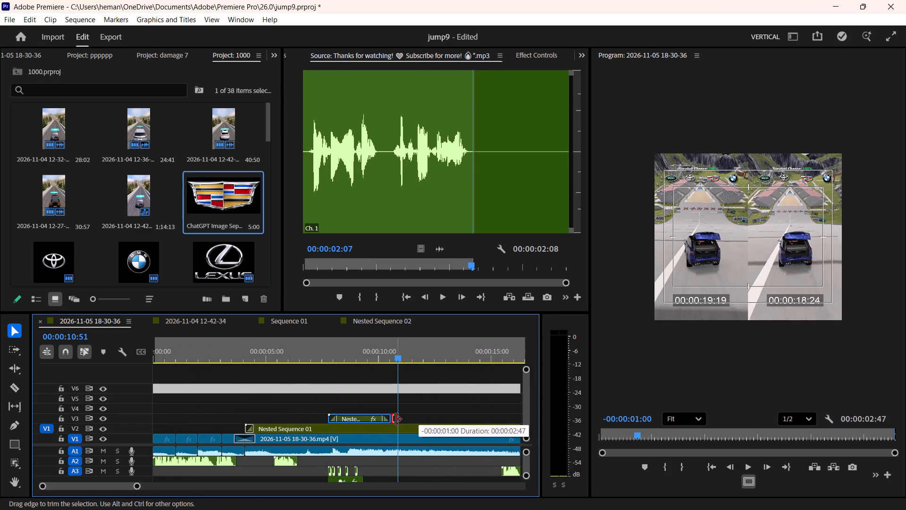
left_click_drag(396, 419, 397, 420)
left_click(411, 406)
Play back the trimmed comments overlay up to 00:00:09:37 to check how the comments appear.
left_click_drag(372, 354, 363, 358)
key("space")
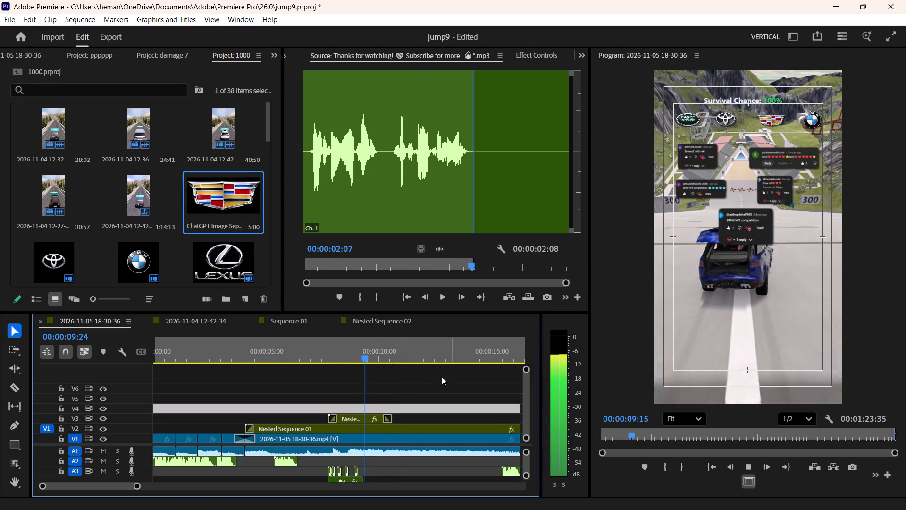
key("space")
Enlarge the preview of the comments overlay and set the Program monitor's playback resolution to Full.
scroll(690, 206, "up", 4, "ctrl")
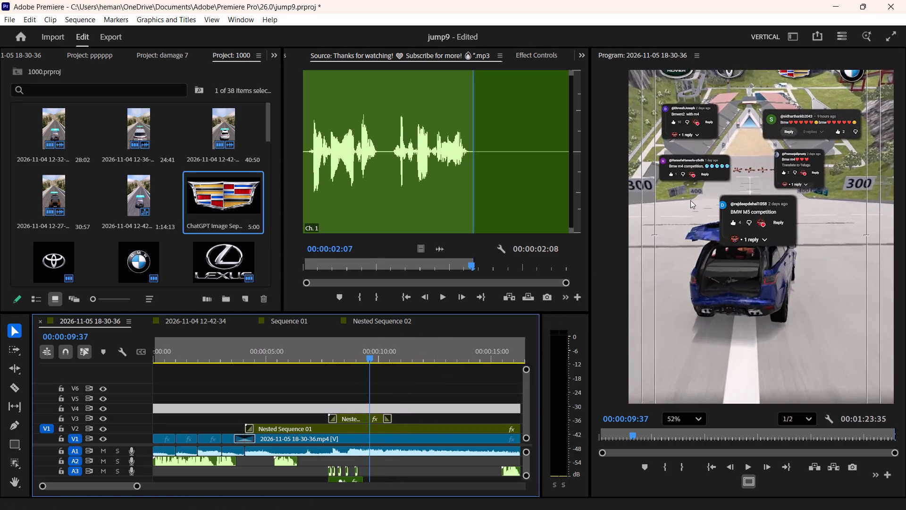
scroll(690, 200, "up", 2, "ctrl")
left_click(791, 419)
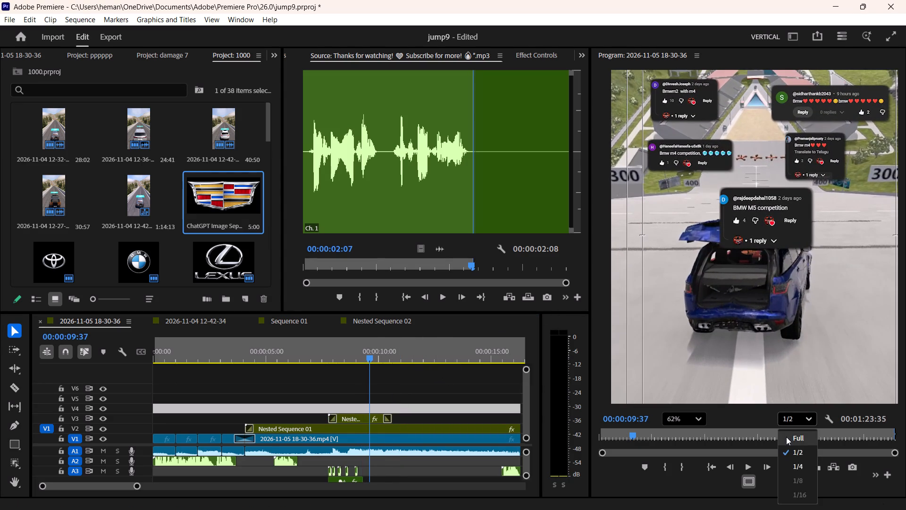
left_click(786, 437)
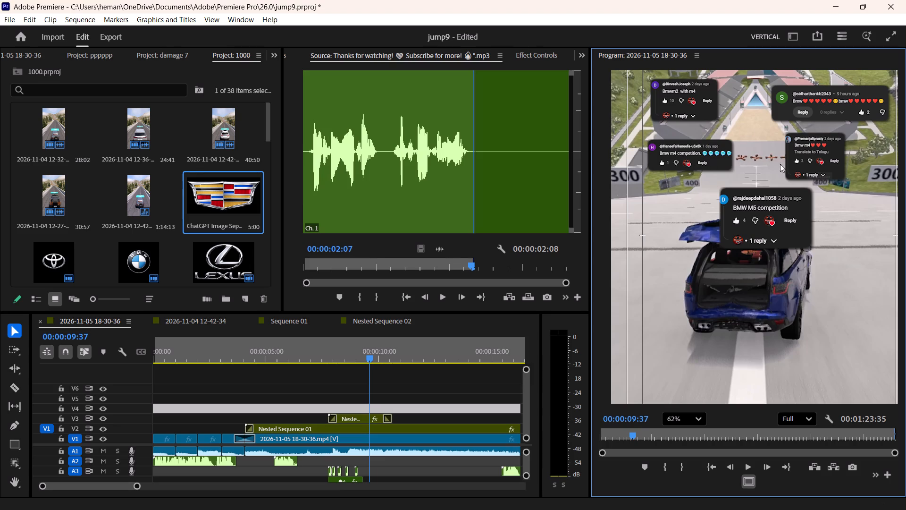
Open the nested comments sequence from the overlay clip on V3 and view its screenshots at 00:00:02:08.
double_click(361, 420)
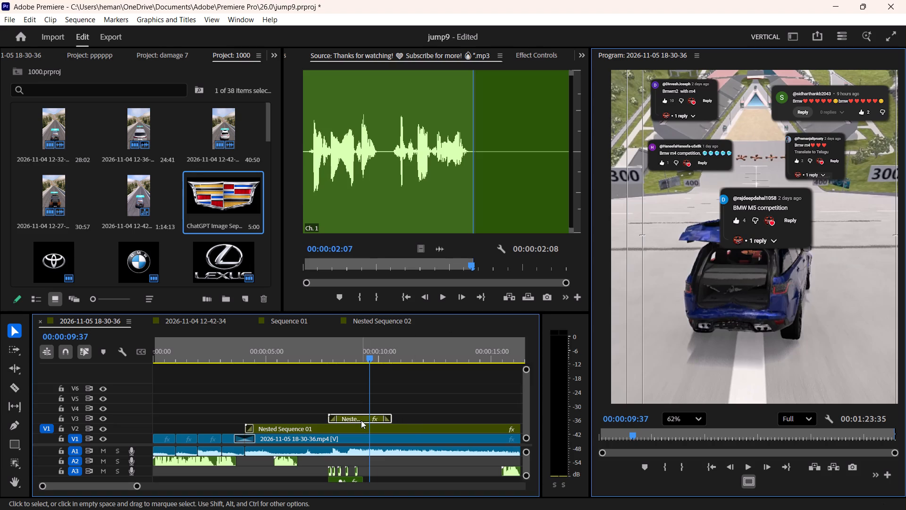
left_click_drag(227, 355, 247, 355)
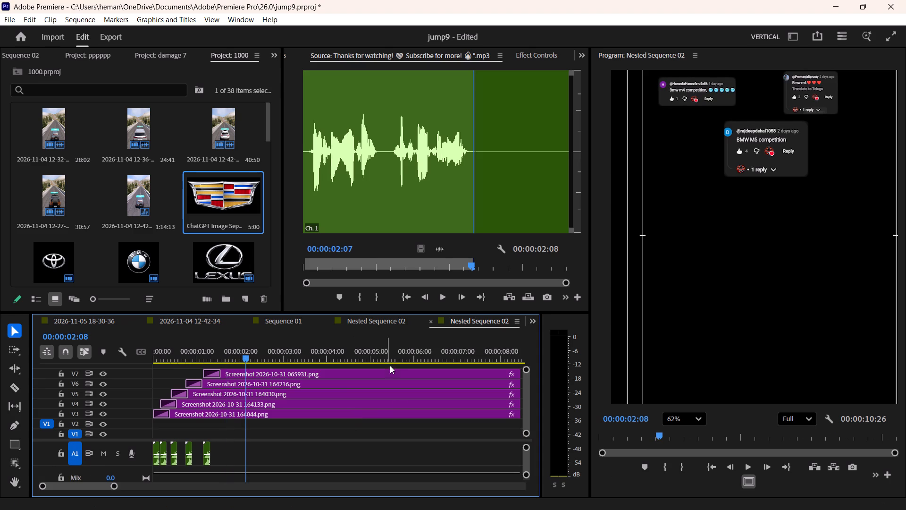
Switch to File Explorer and look through the Gallery's November and October 2026 images for viewer-comment screenshots.
left_click(476, 494)
left_click(393, 418)
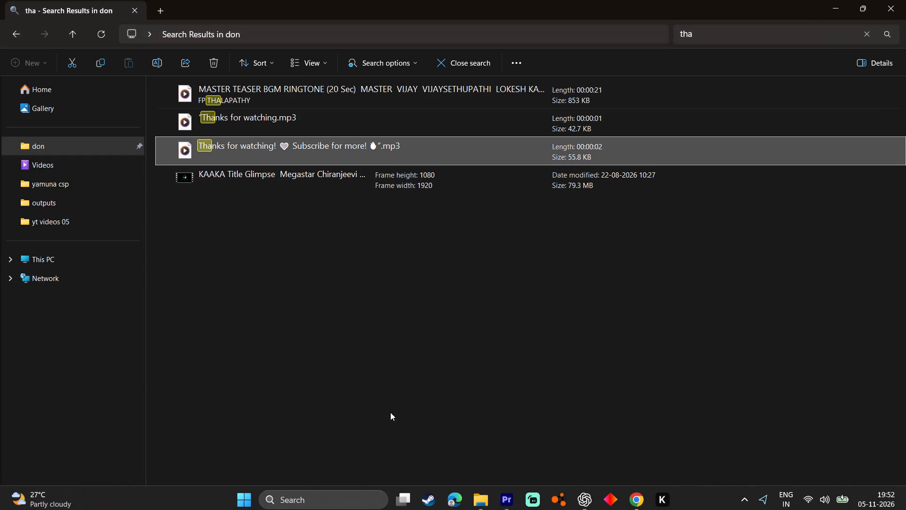
left_click(81, 108)
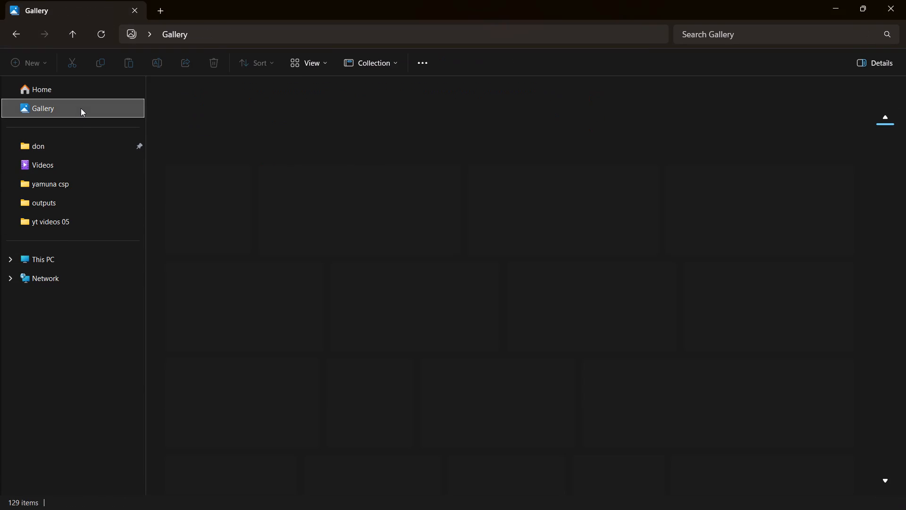
scroll(425, 312, "down", 2)
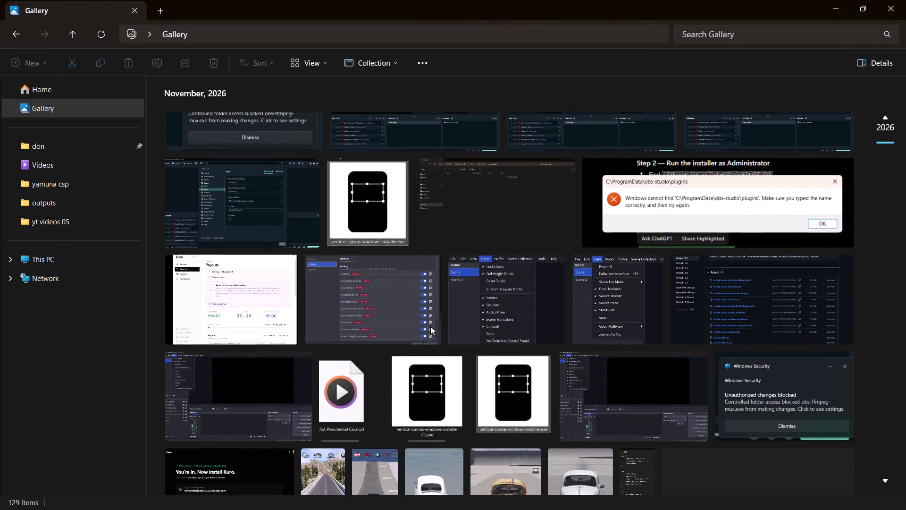
scroll(430, 326, "down", 6)
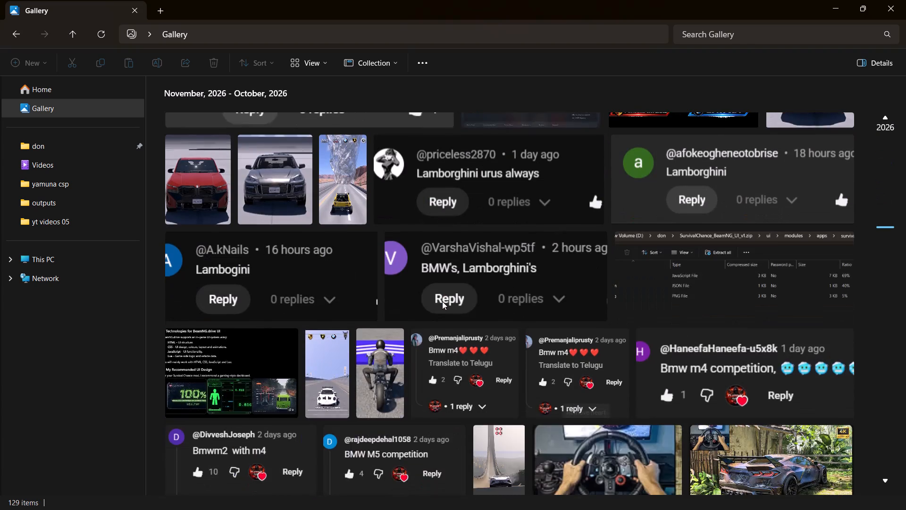
scroll(442, 301, "down", 2)
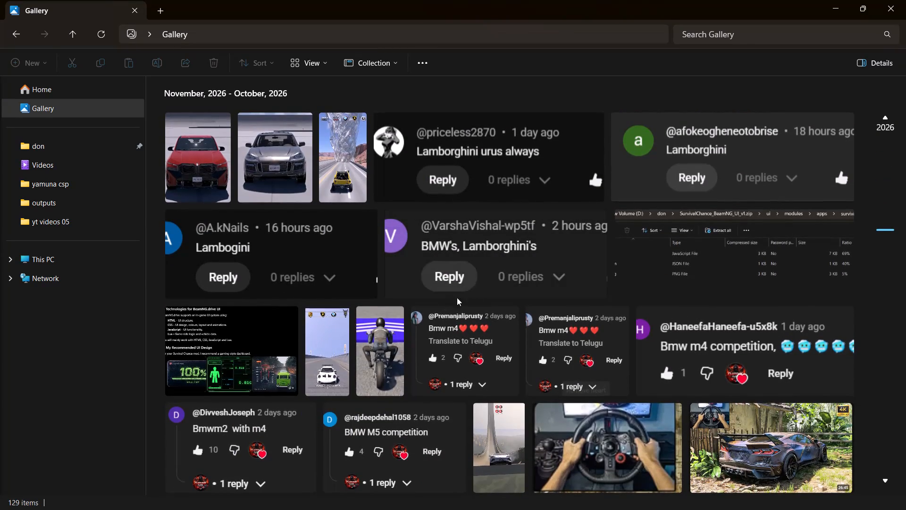
scroll(700, 359, "down", 2)
scroll(563, 343, "down", 1)
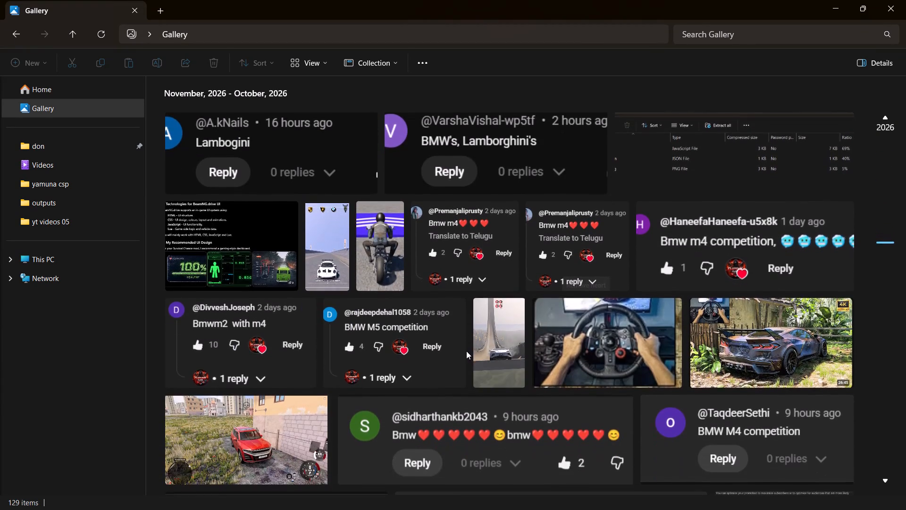
scroll(466, 351, "down", 2)
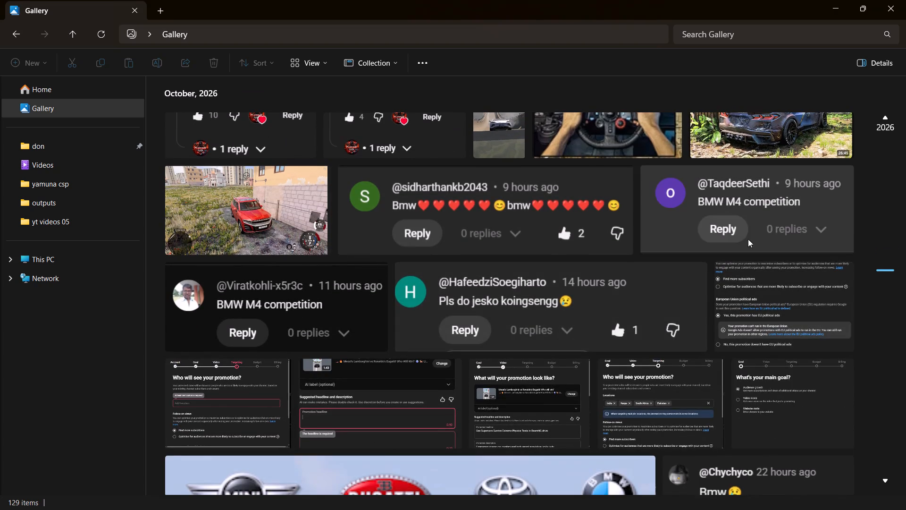
scroll(708, 229, "down", 1)
scroll(345, 272, "down", 1)
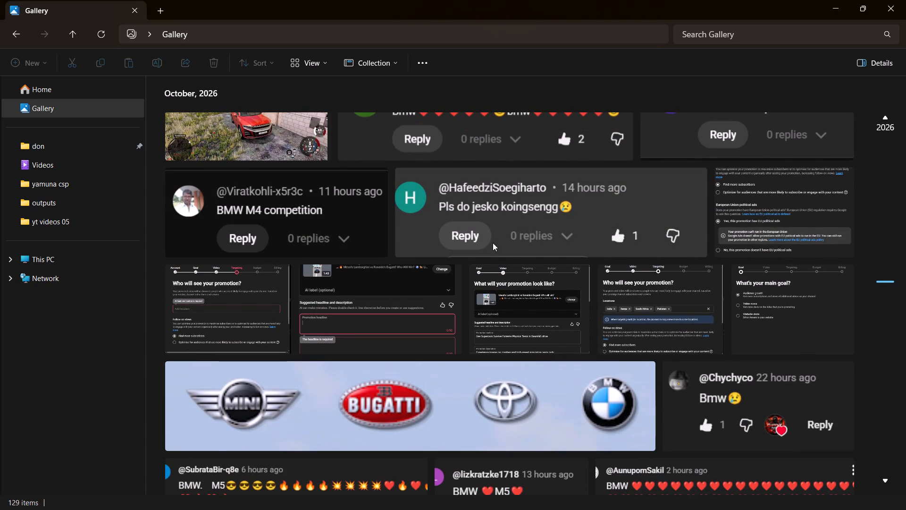
scroll(535, 233, "down", 1)
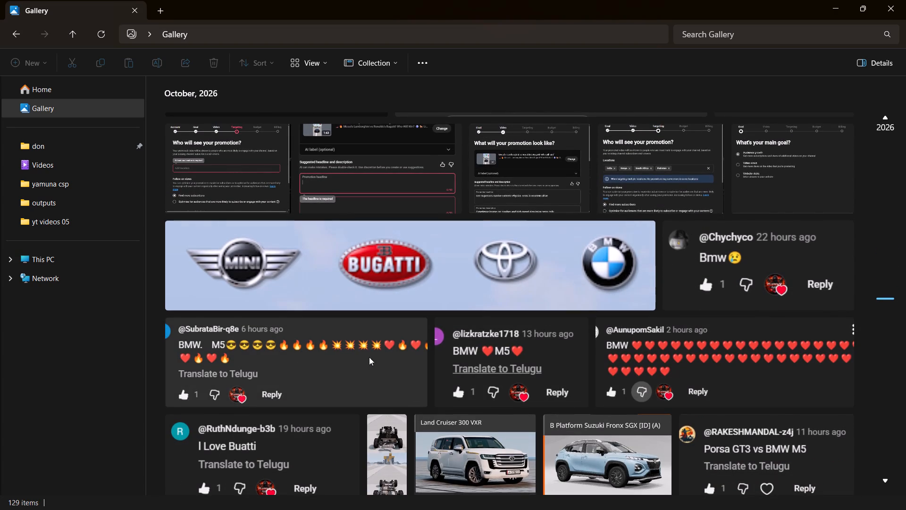
scroll(350, 358, "down", 1)
scroll(387, 350, "down", 2)
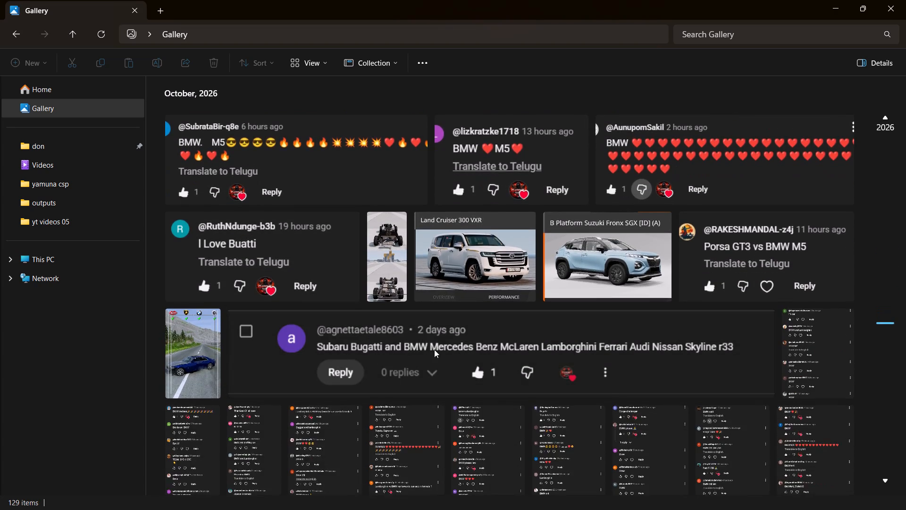
scroll(463, 349, "down", 2)
View the comment-list image Screenshot 2026-10-27 124815.png from the Gallery and close it.
double_click(790, 302)
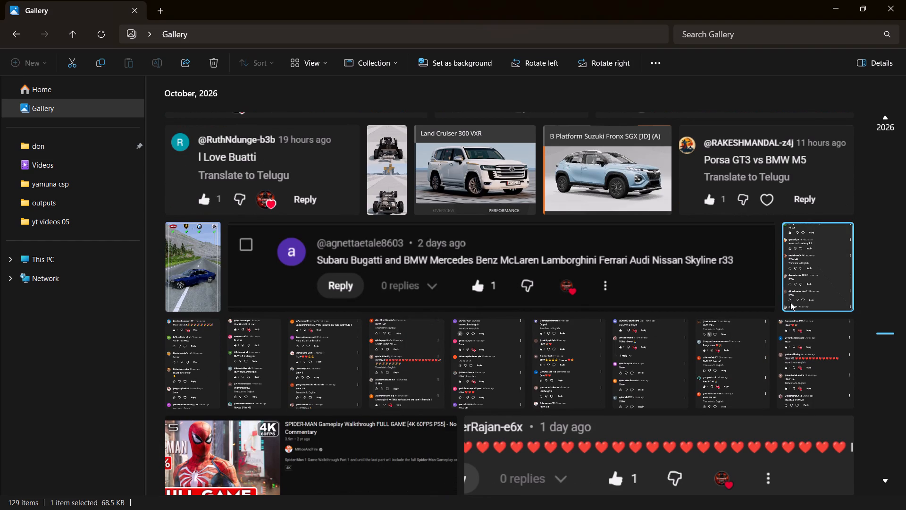
double_click(798, 275)
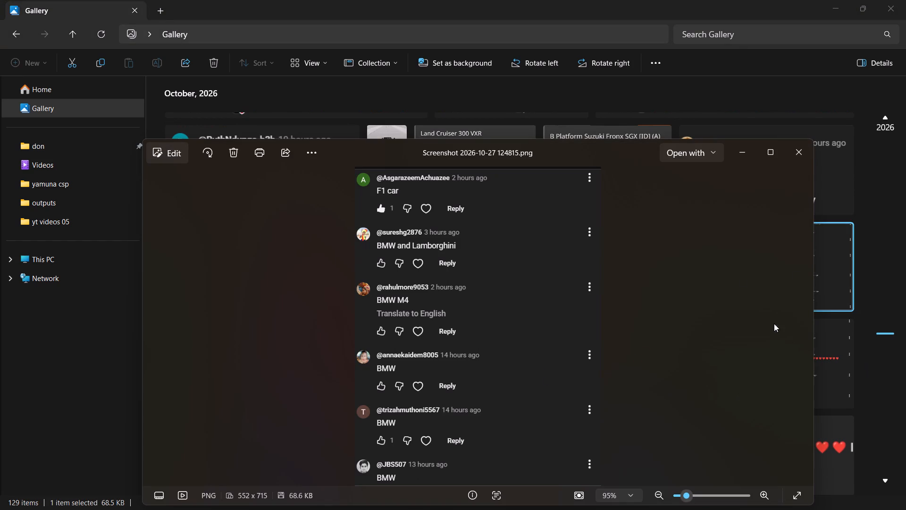
key("Right")
left_click(793, 158)
Look through the Gallery's older images for comment screenshots, viewing and closing Screenshot 2026-10-24 075916.png along the way.
scroll(725, 382, "down", 2)
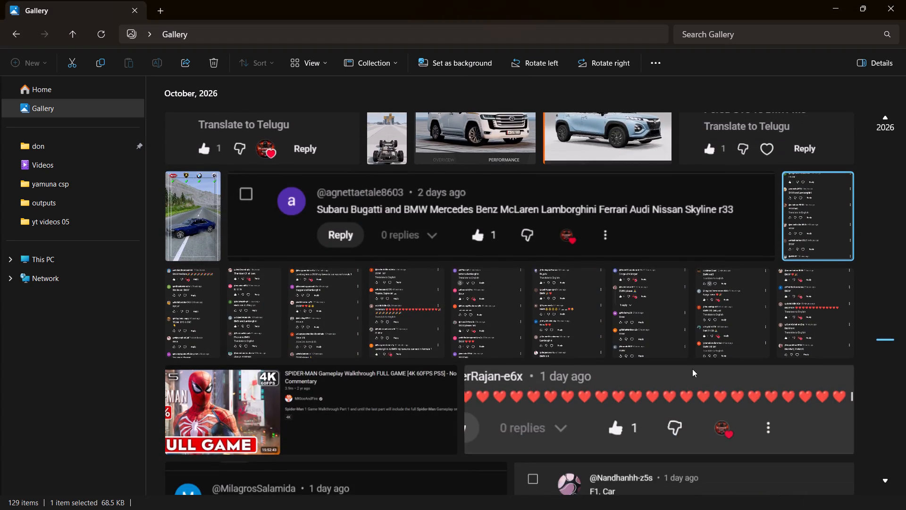
scroll(692, 369, "down", 3)
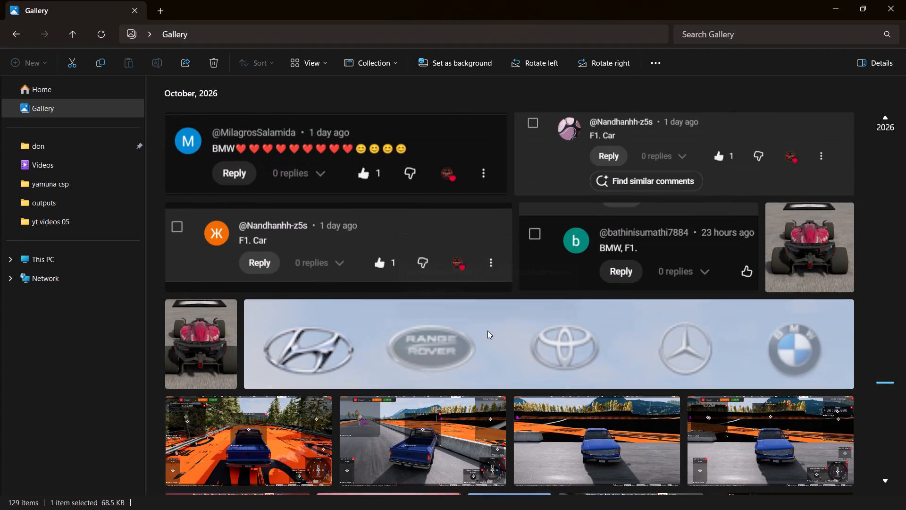
scroll(487, 331, "down", 4)
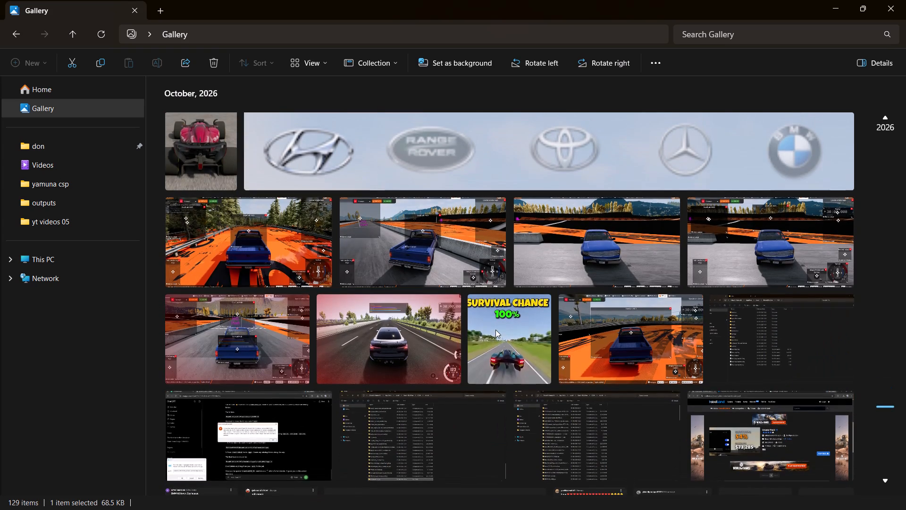
scroll(495, 330, "down", 1)
double_click(606, 425)
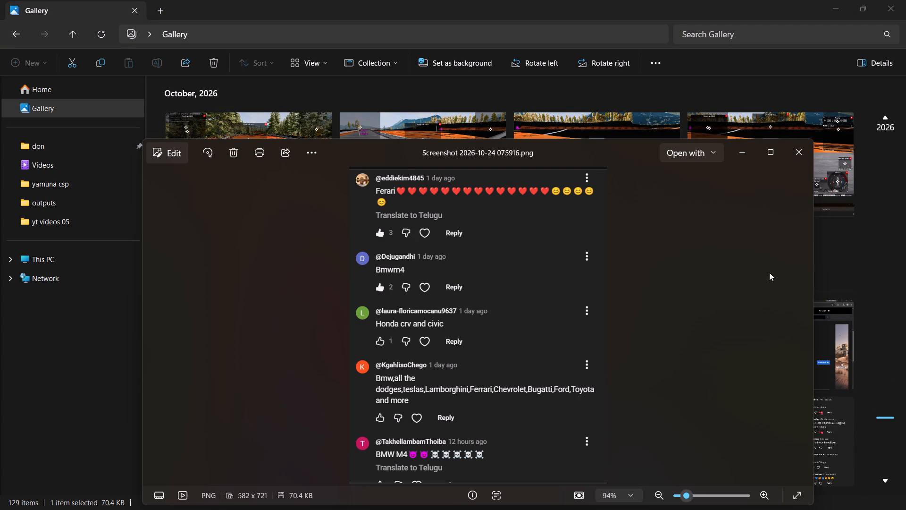
left_click(794, 148)
scroll(725, 351, "down", 2)
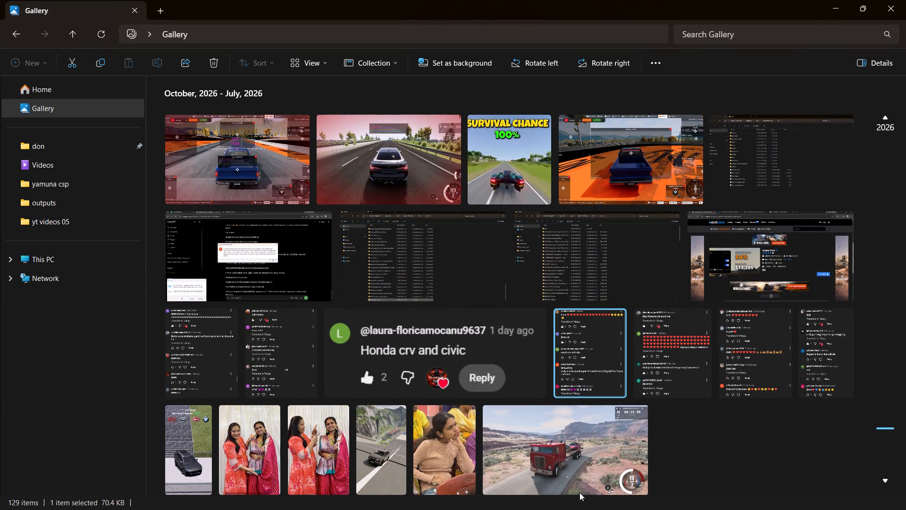
Switch to Chrome and load the channel's Community comments in YouTube Studio in a new tab.
left_click(618, 495)
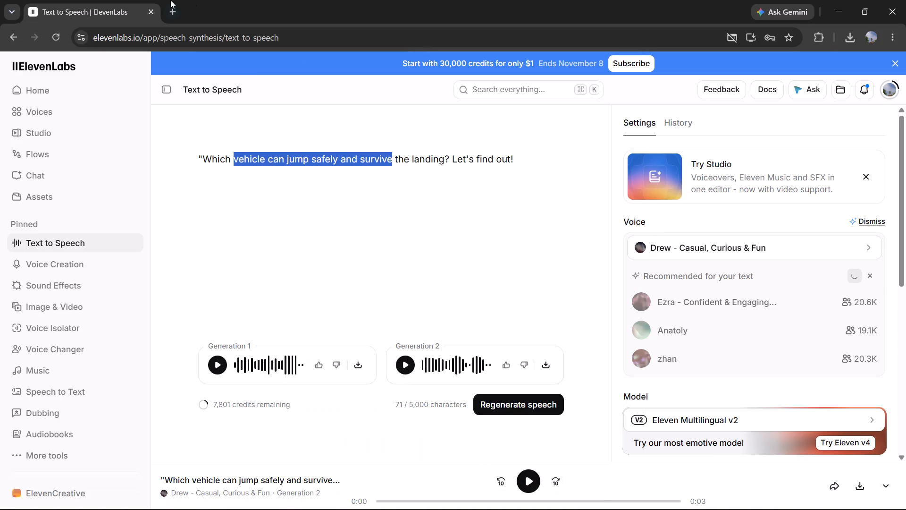
left_click(170, 6)
left_click(258, 325)
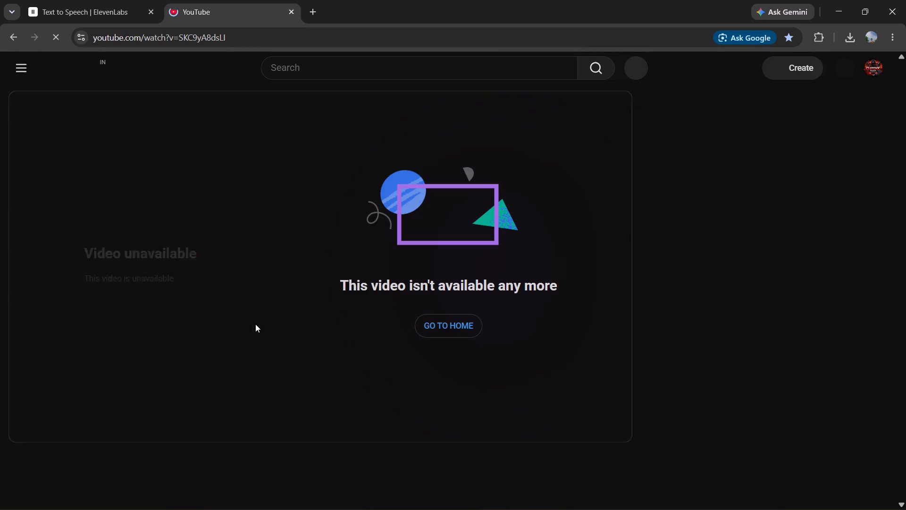
left_click(869, 72)
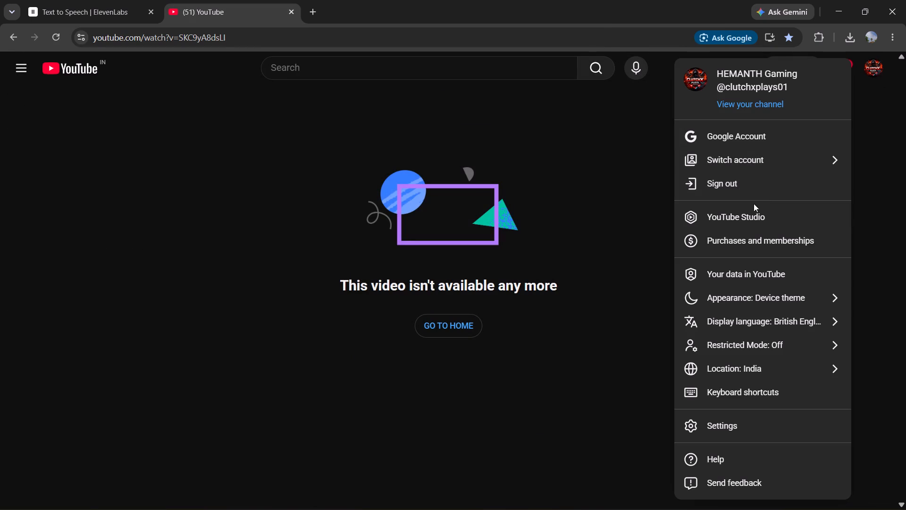
left_click(739, 215)
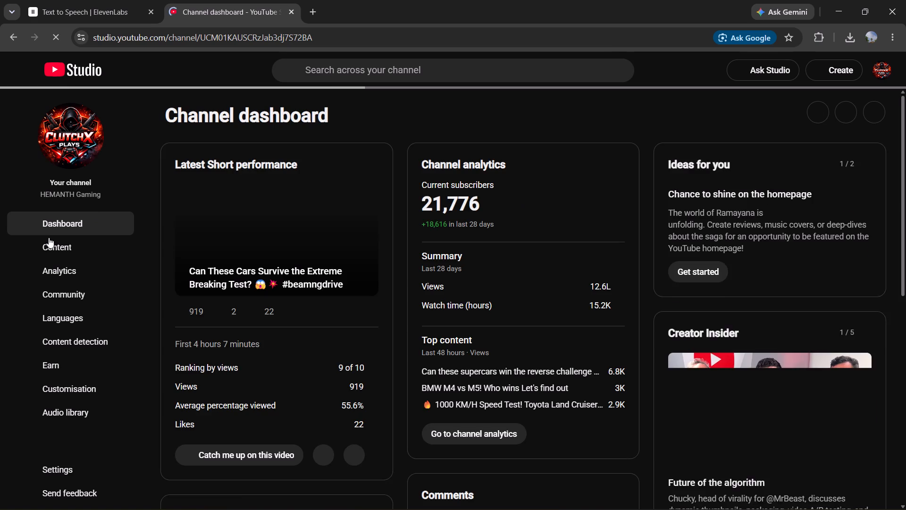
left_click(54, 292)
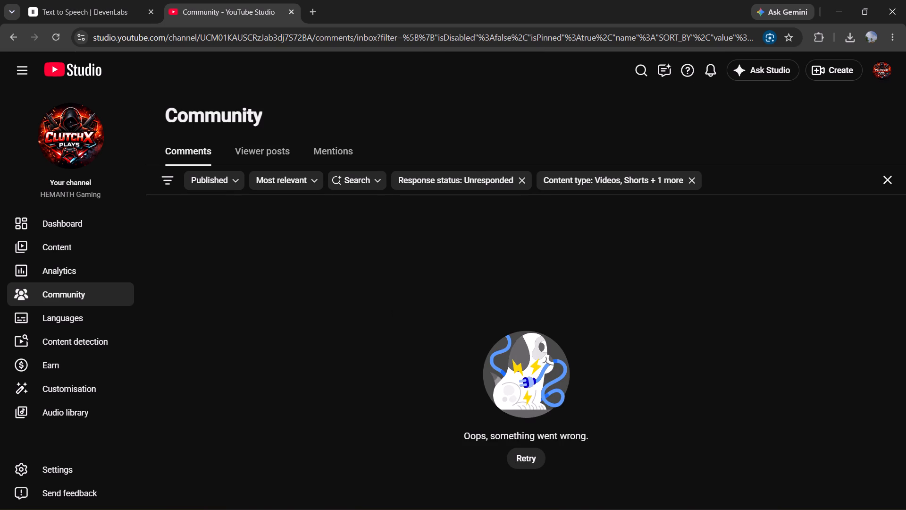
left_click(523, 452)
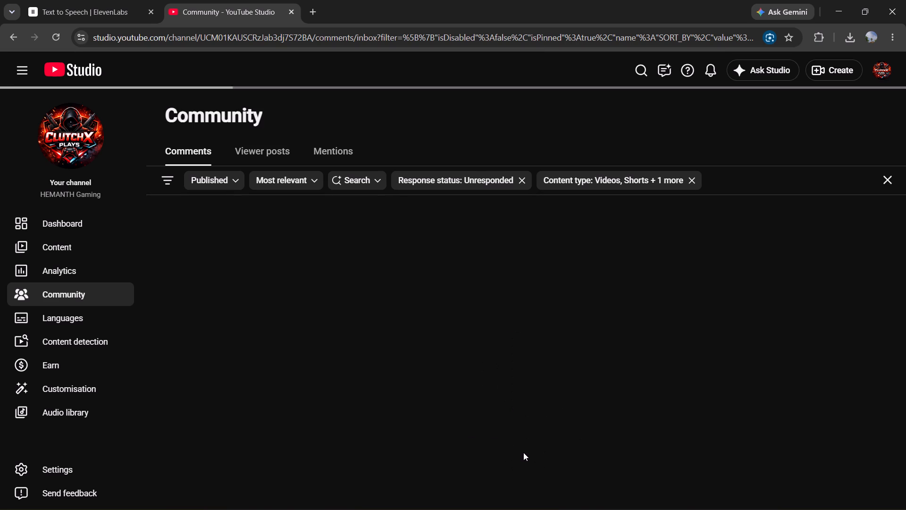
Find the "toyota" viewer comment on the 1000 KM/H Speed Test video and like it.
scroll(361, 284, "down", 1)
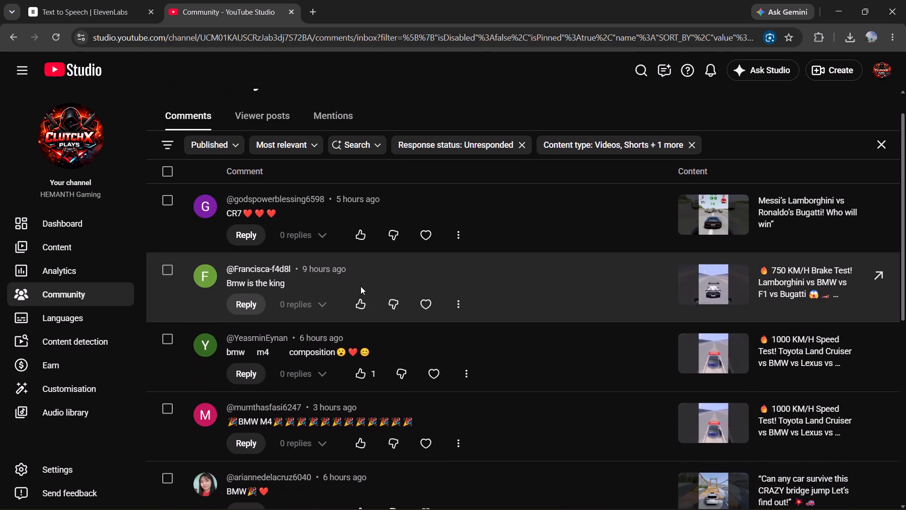
scroll(361, 286, "down", 3)
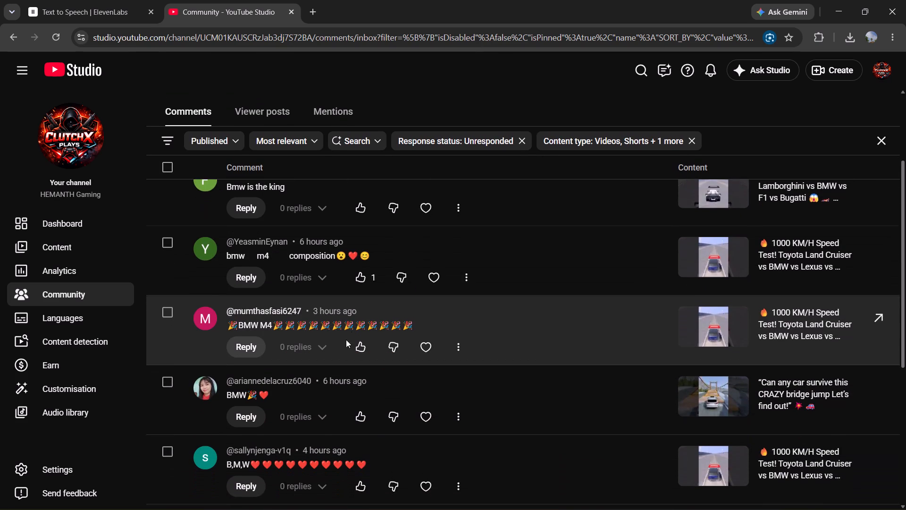
scroll(346, 340, "down", 3)
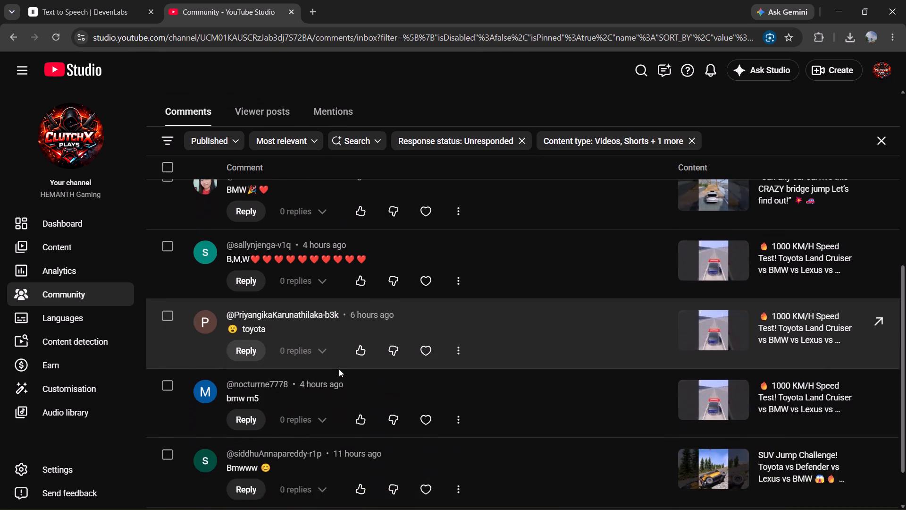
scroll(339, 369, "down", 1)
left_click(360, 305)
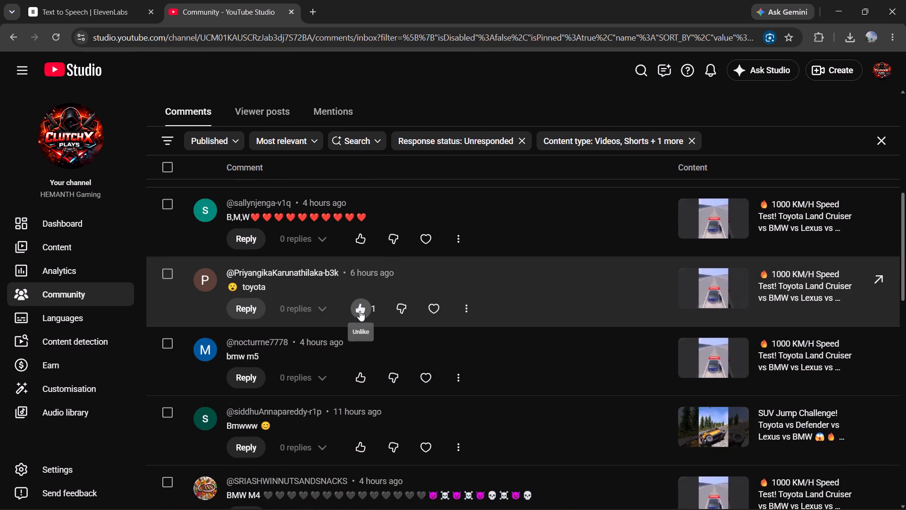
Capture a screenshot of the "toyota" comment, framing the avatar, handle, comment text and reply row.
key("Print")
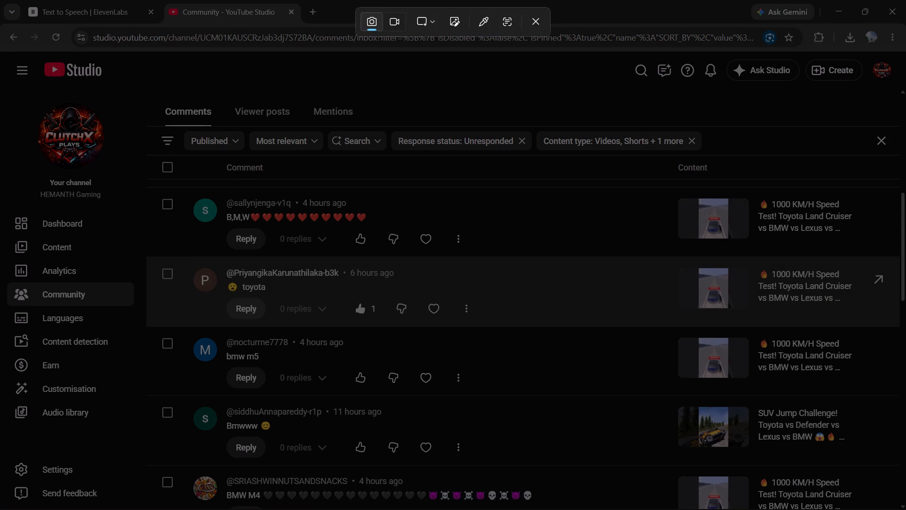
left_click_drag(190, 264, 344, 323)
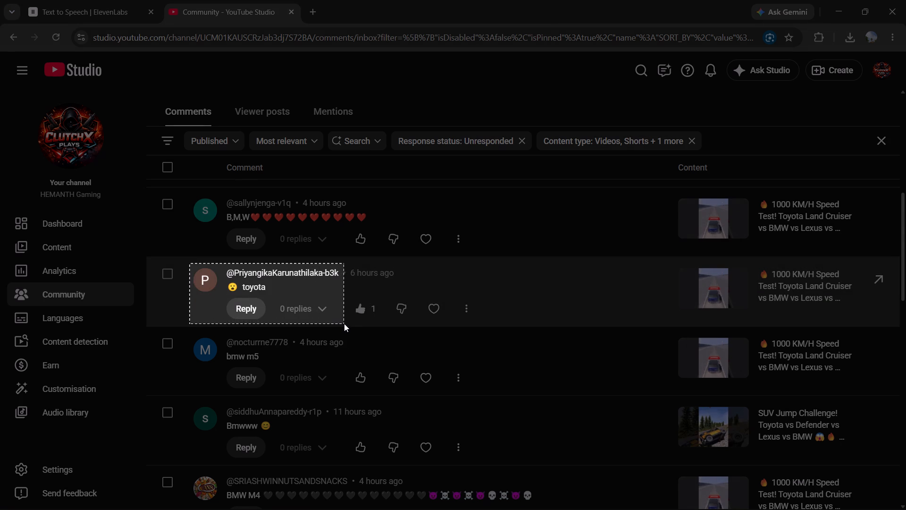
left_click_drag(344, 323, 349, 329)
Find the "BMW is my favorite car" comment on the 750 KM/H Brake Test video and like it.
scroll(324, 339, "down", 1)
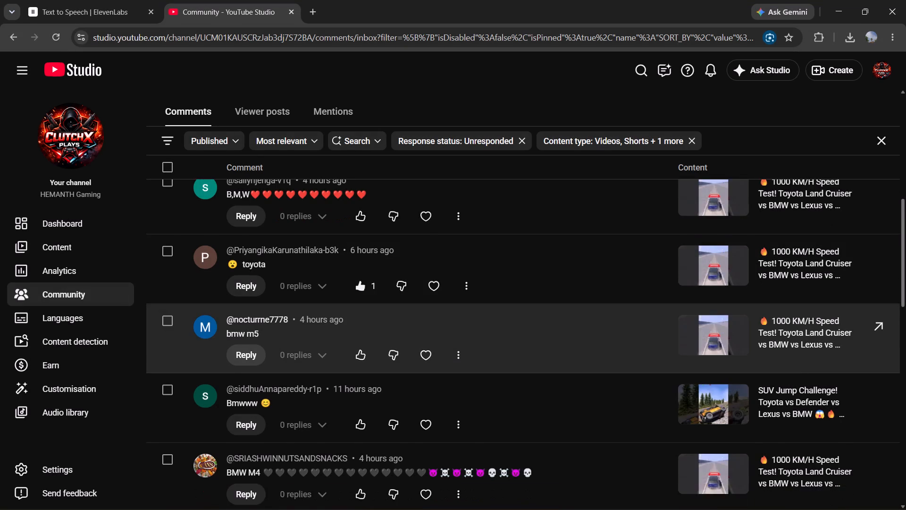
scroll(322, 340, "down", 4)
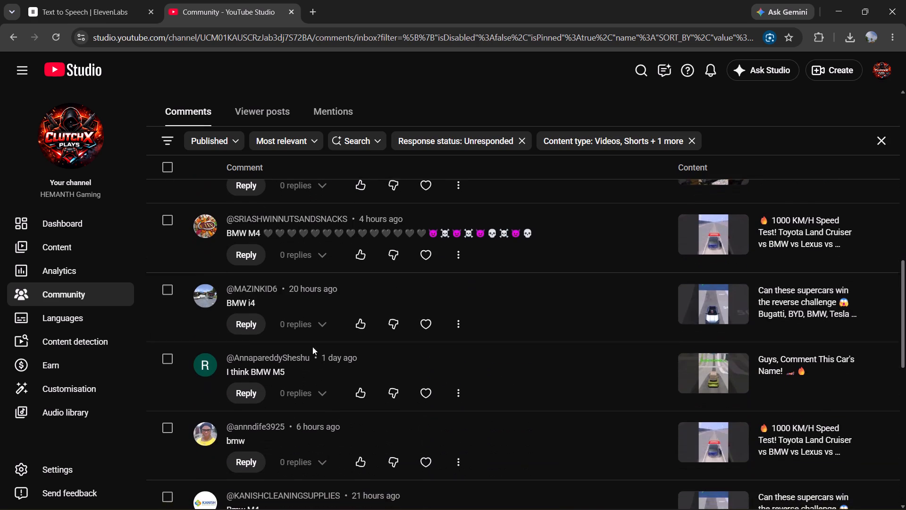
scroll(312, 347, "down", 4)
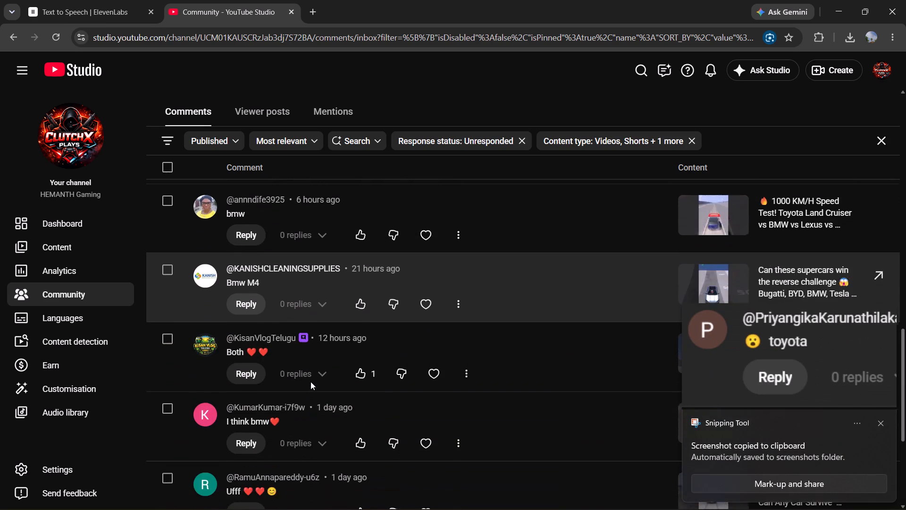
scroll(310, 382, "down", 3)
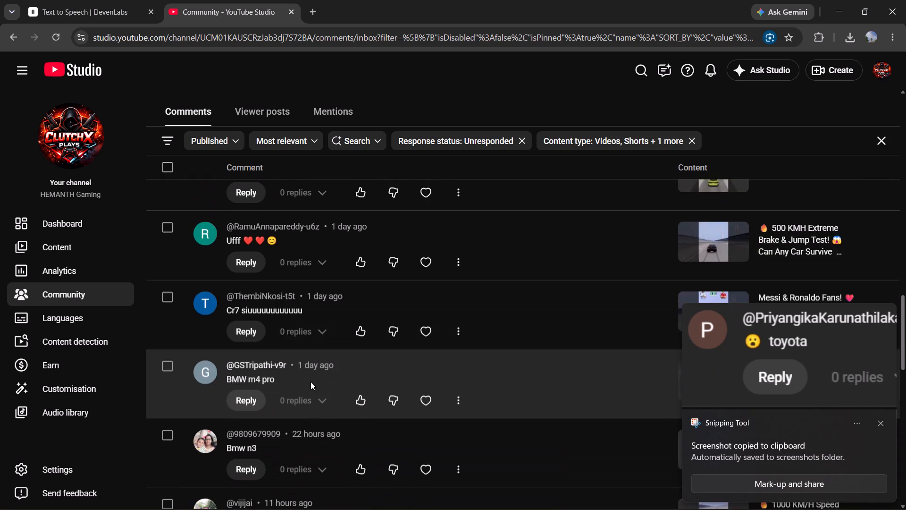
scroll(310, 382, "down", 4)
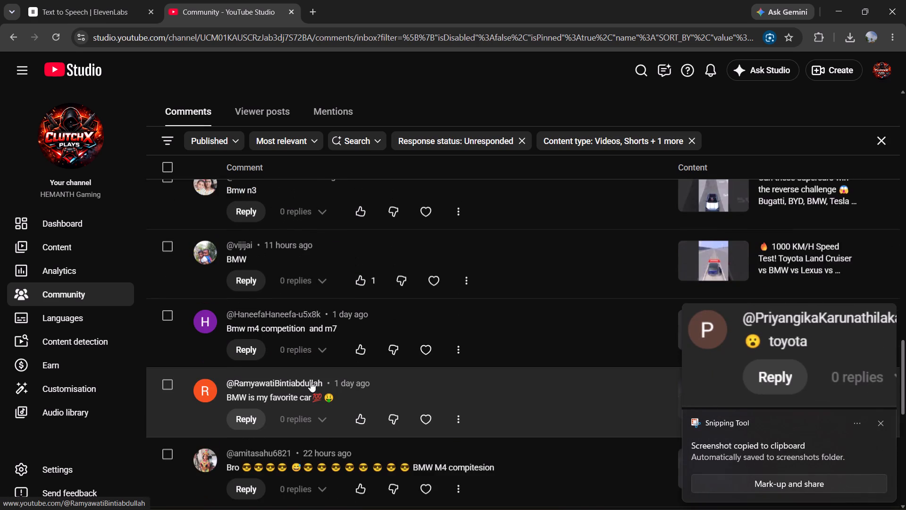
scroll(310, 382, "down", 2)
left_click(361, 358)
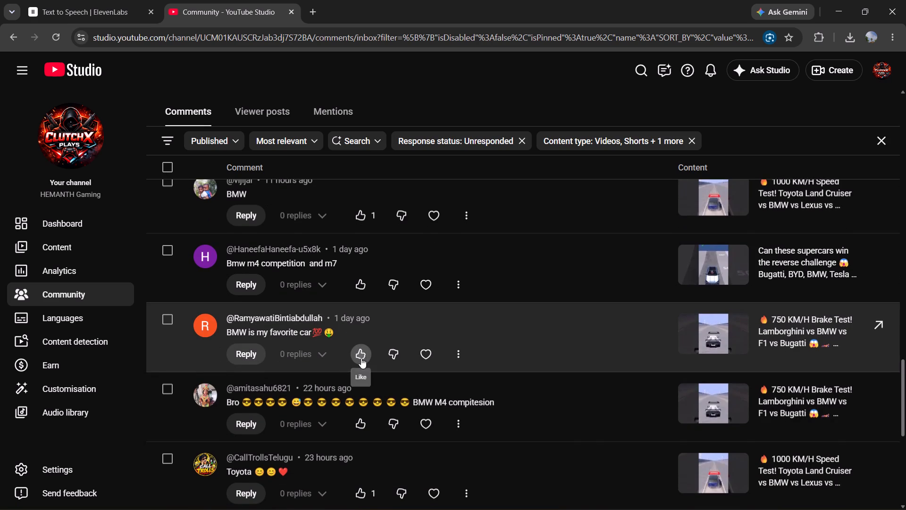
Capture a screenshot of the "BMW is my favorite car" comment, from the avatar to the liked thumbs-up.
key("Print")
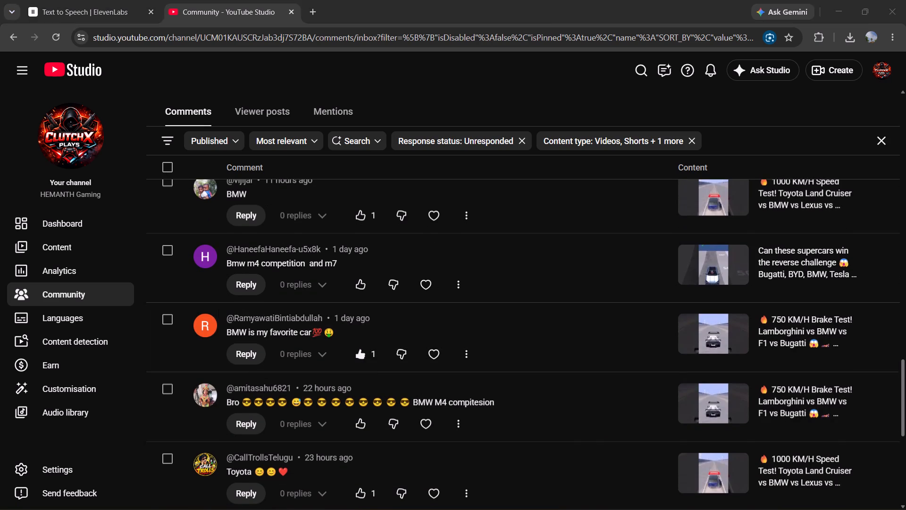
left_click_drag(188, 304, 352, 378)
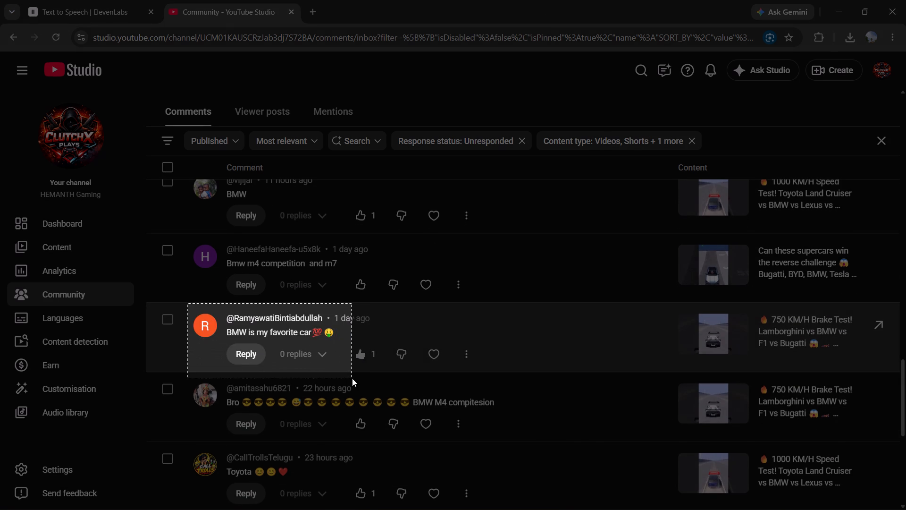
left_click_drag(352, 378, 369, 374)
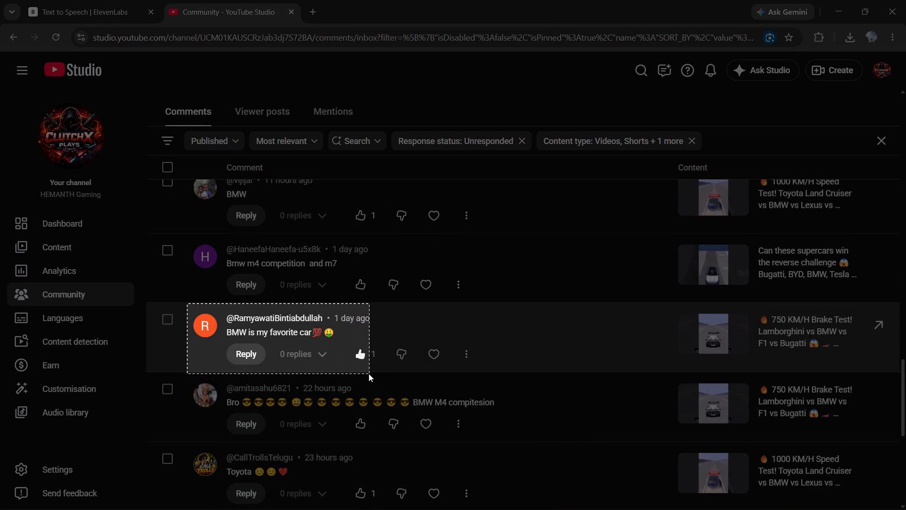
left_click_drag(369, 374, 371, 370)
Capture a screenshot of the "Toyota" comment with two smileys and a heart on the 1000 KM/H Speed Test video.
scroll(346, 374, "down", 1)
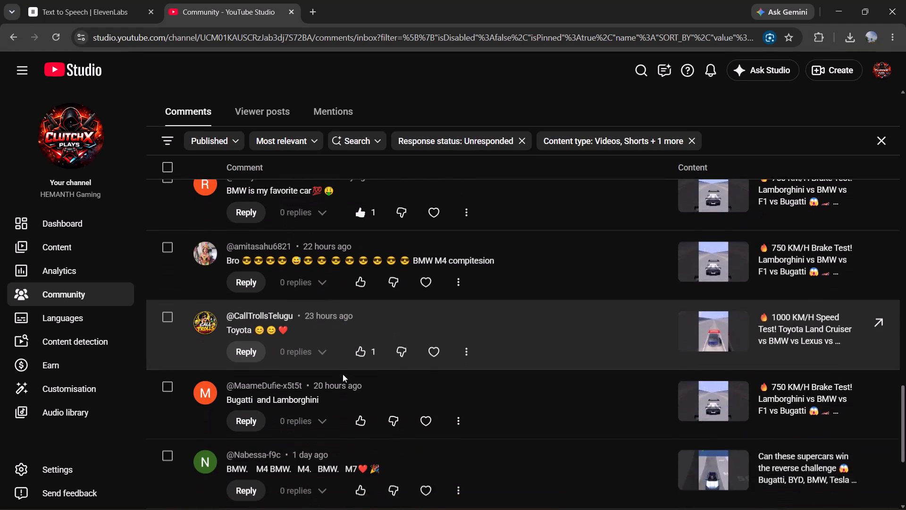
scroll(343, 374, "down", 2)
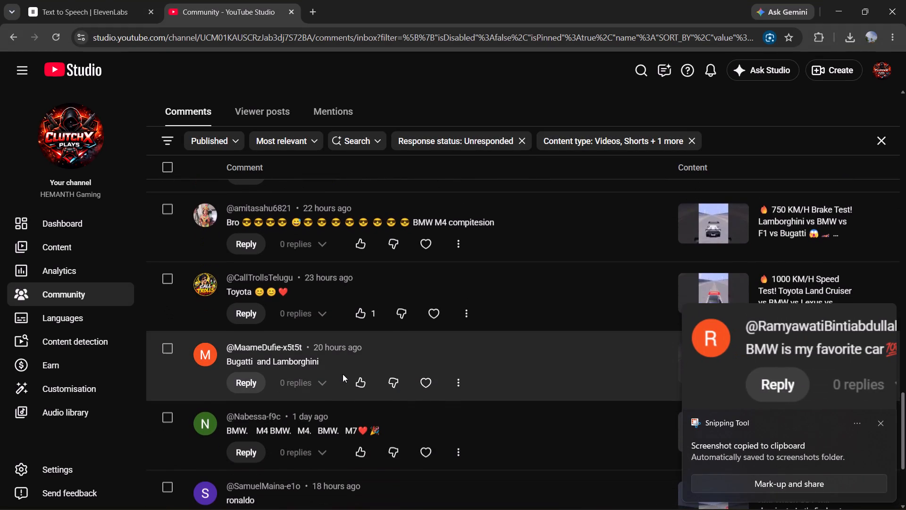
scroll(343, 374, "down", 1)
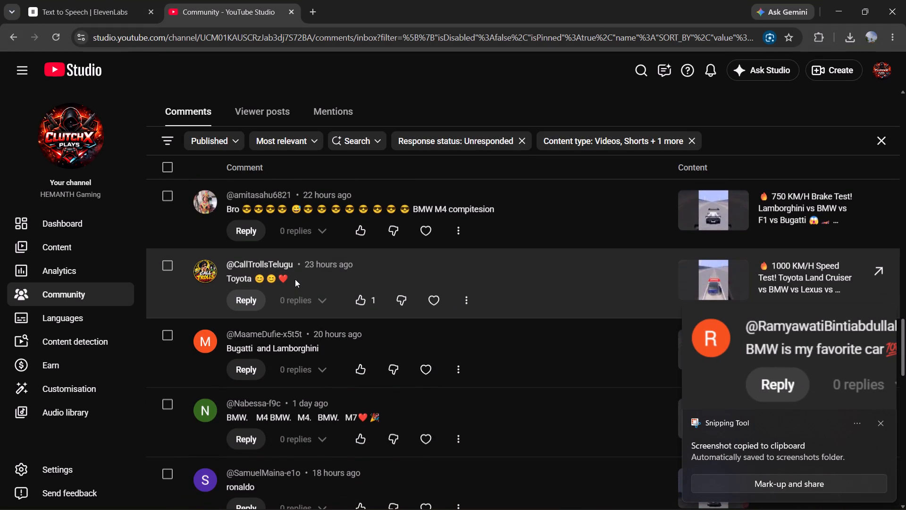
key("Print")
left_click_drag(184, 252, 291, 307)
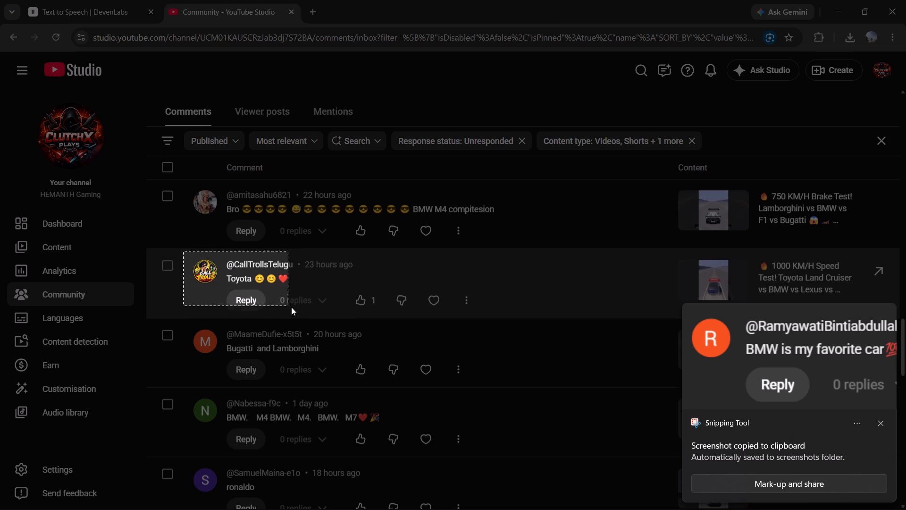
left_click_drag(291, 307, 353, 316)
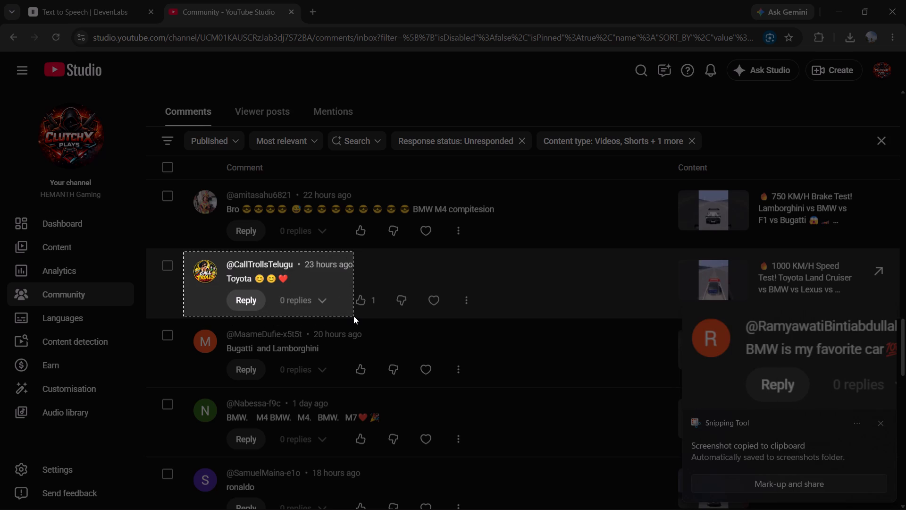
left_click_drag(353, 316, 355, 317)
Find the "Tesla" comment on the supercars reverse challenge video and like it.
scroll(324, 339, "down", 1)
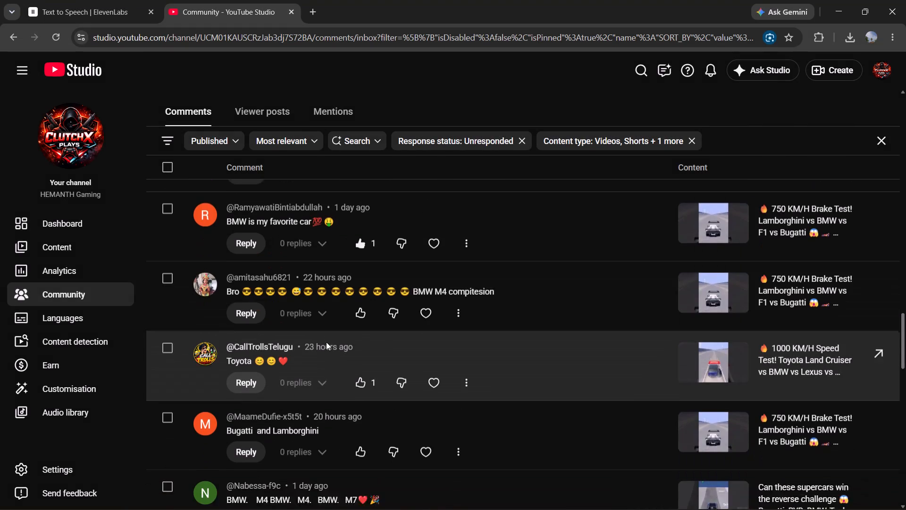
scroll(326, 342, "down", 5)
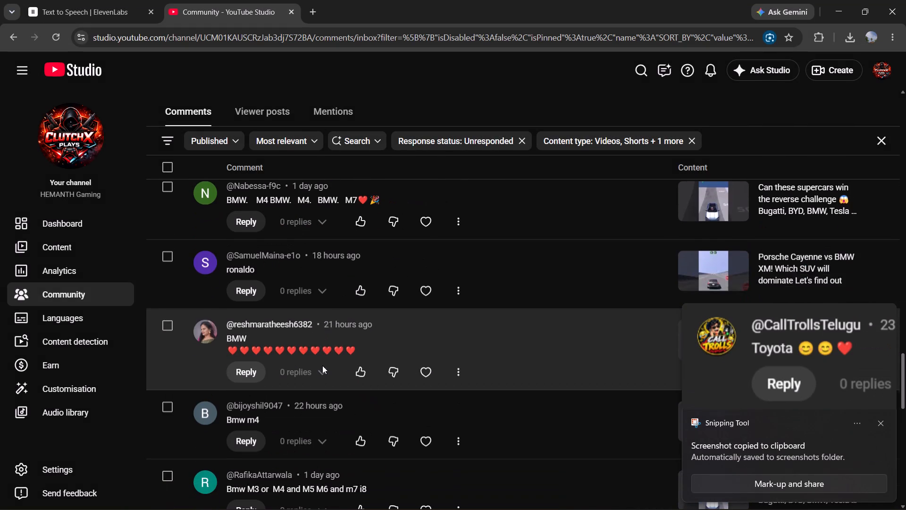
scroll(322, 365, "down", 5)
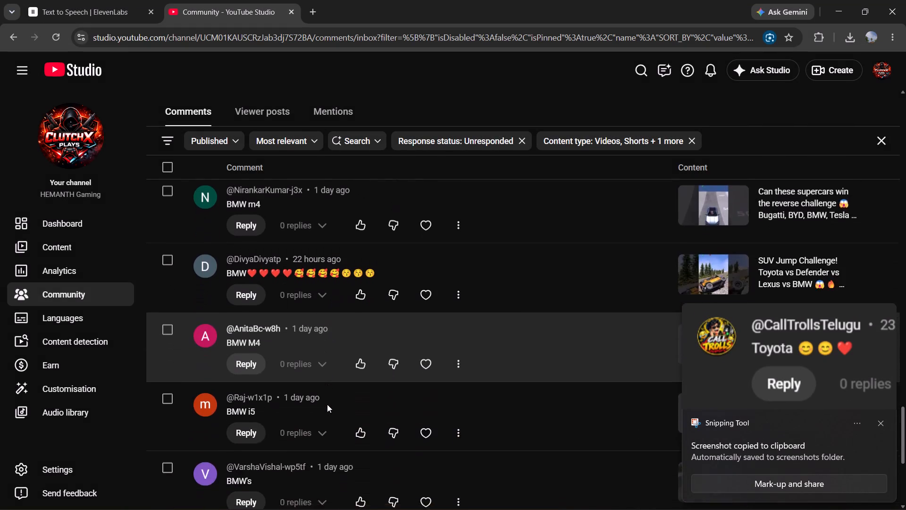
scroll(327, 404, "down", 5)
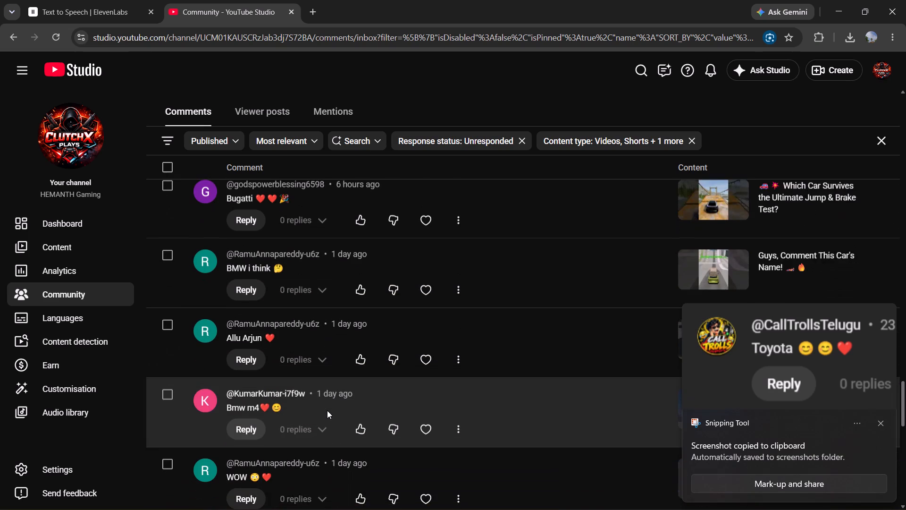
scroll(327, 410, "down", 5)
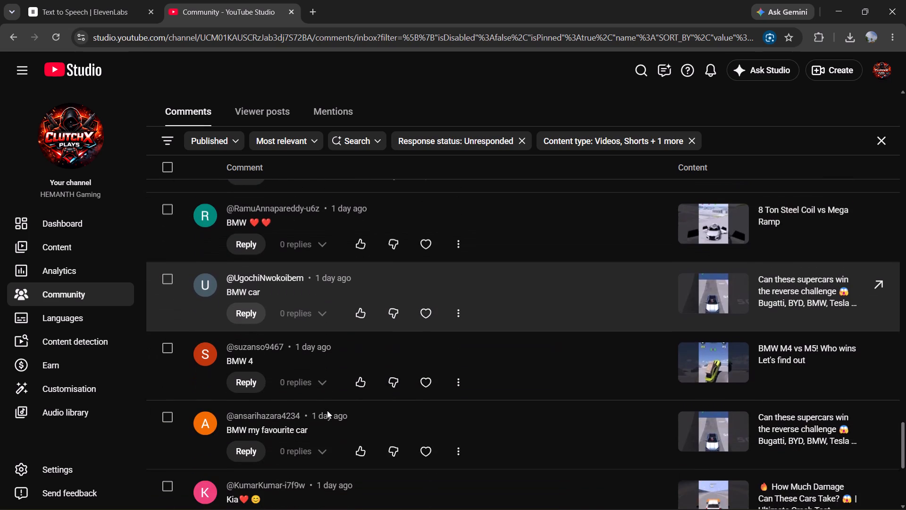
scroll(327, 410, "down", 4)
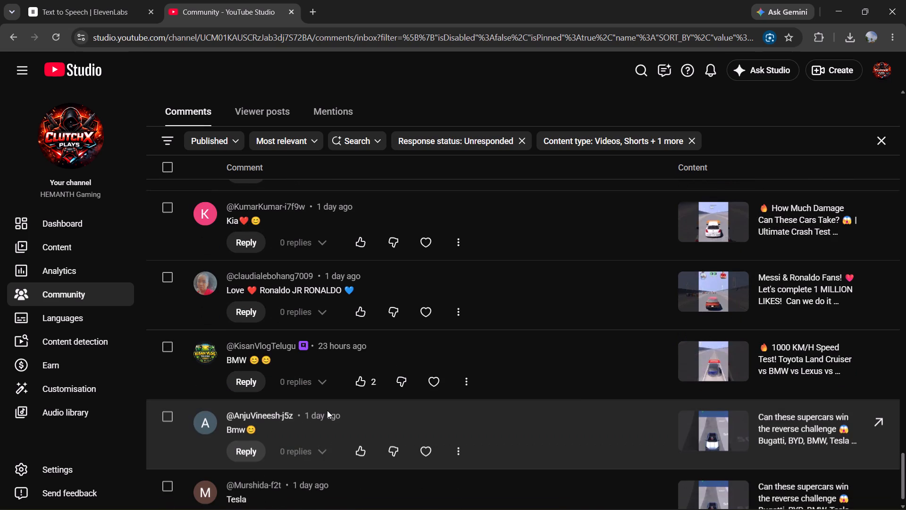
scroll(327, 410, "down", 2)
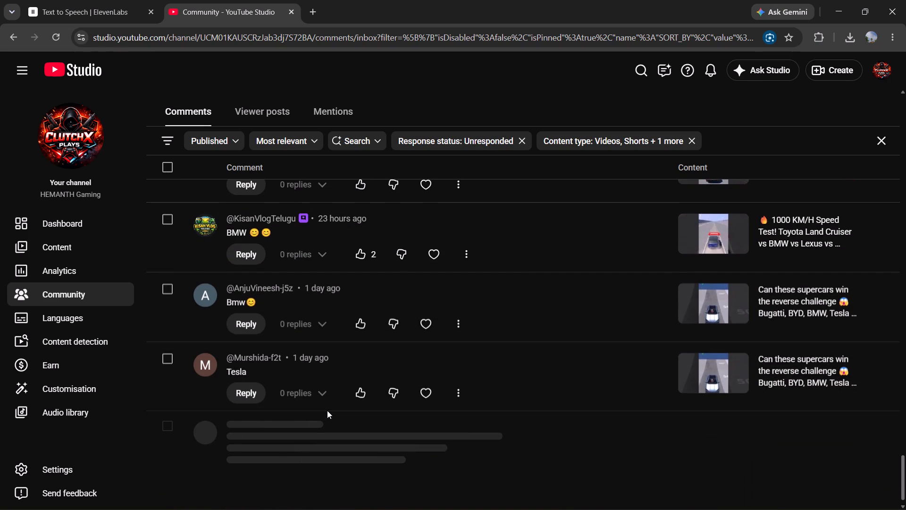
left_click(360, 395)
scroll(360, 409, "down", 1)
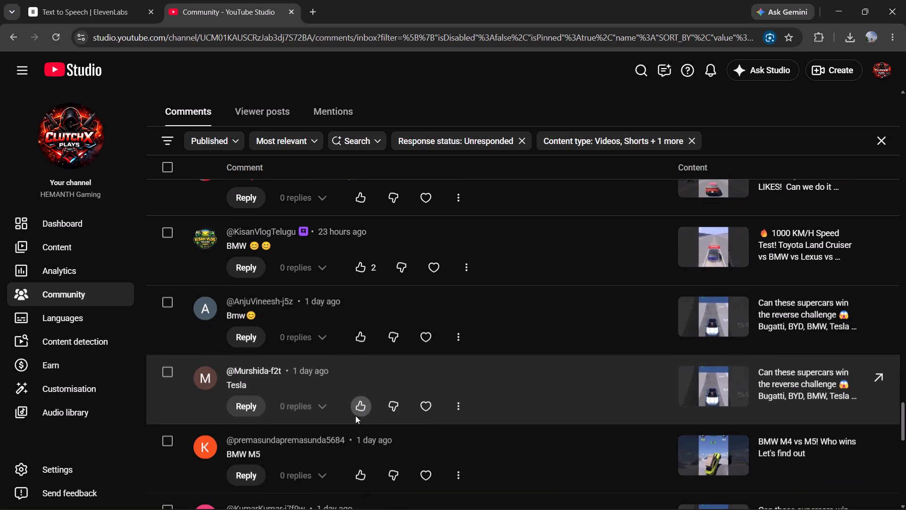
scroll(354, 417, "down", 1)
left_click(361, 387)
scroll(340, 423, "down", 2)
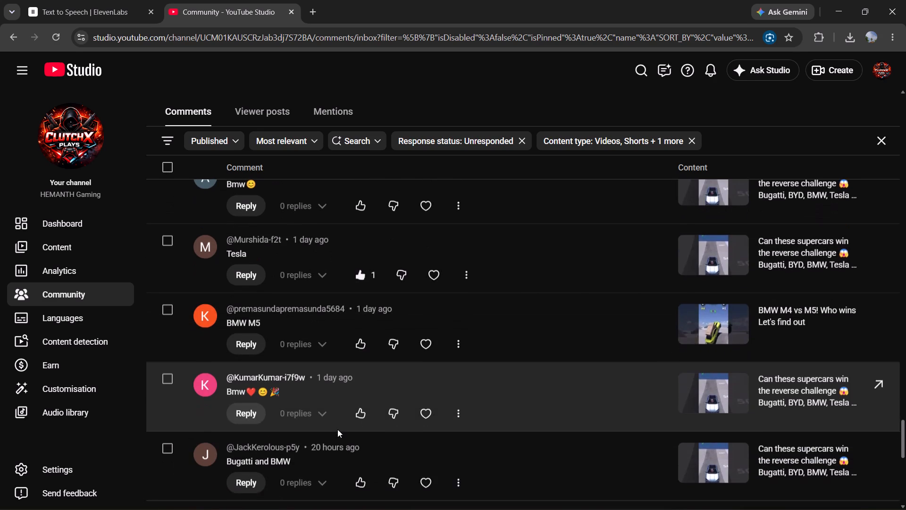
scroll(337, 429, "down", 4)
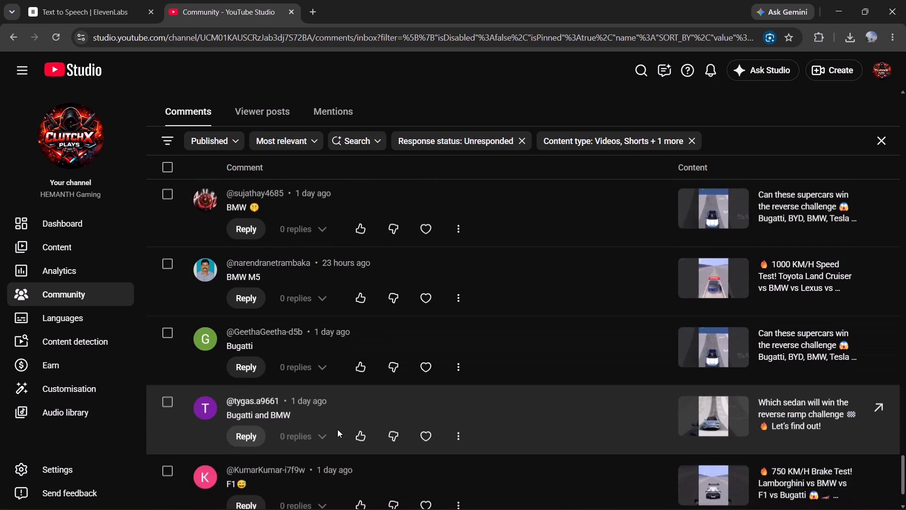
scroll(337, 429, "down", 3)
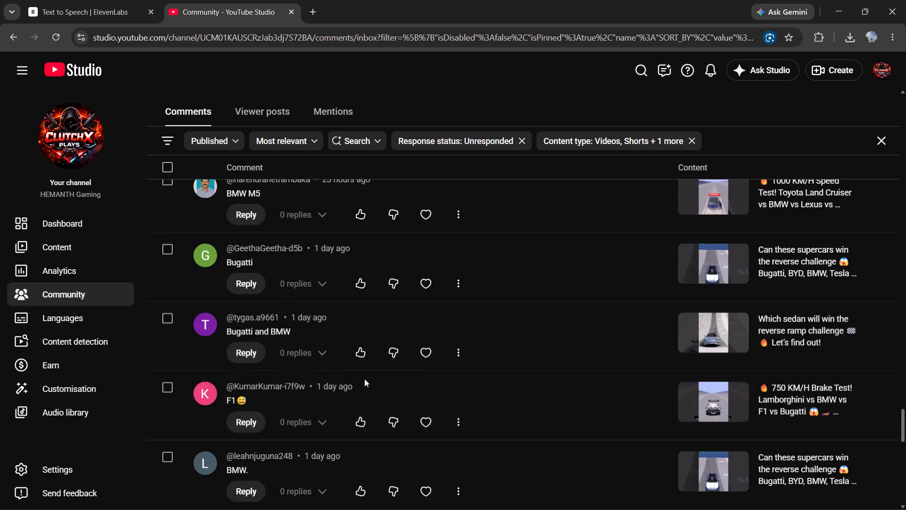
scroll(362, 383, "down", 4)
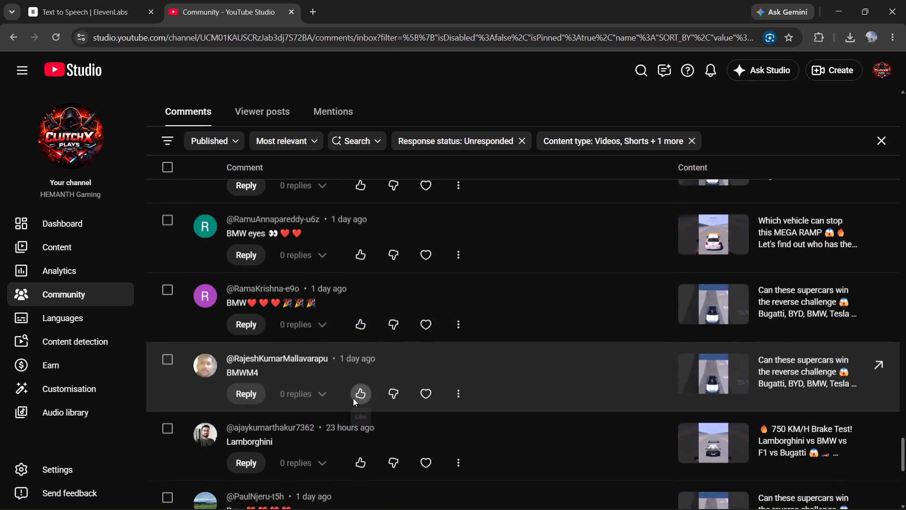
scroll(353, 398, "down", 4)
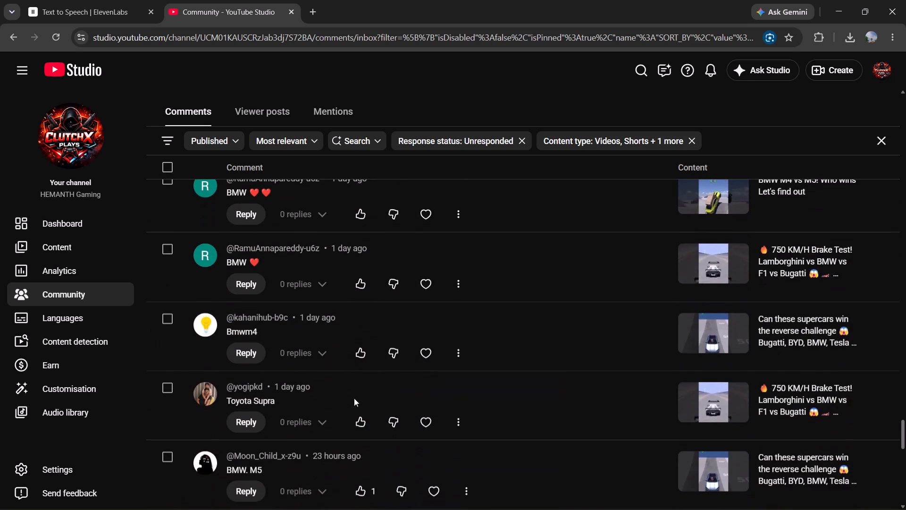
scroll(354, 398, "down", 3)
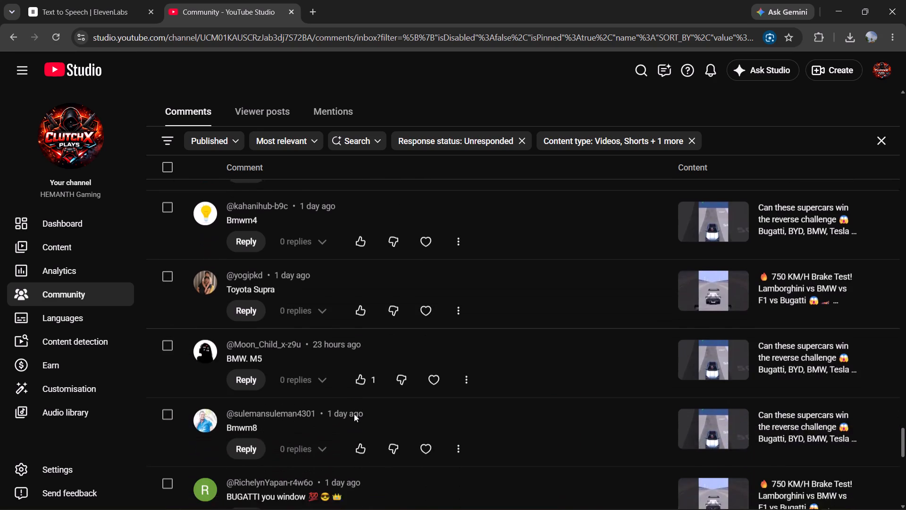
scroll(354, 414, "down", 3)
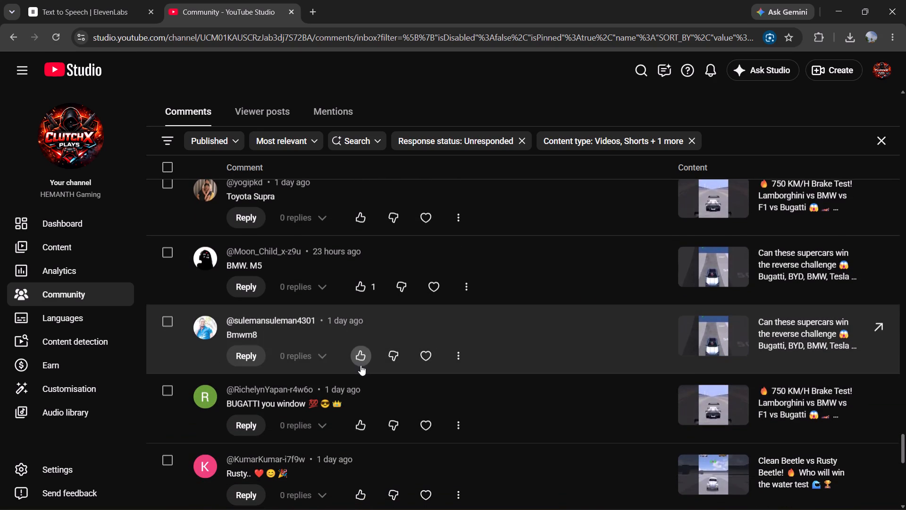
left_click(361, 365)
Like the "Rusty.." comment on the Clean Beetle vs Rusty Beetle video and give it a creator heart.
scroll(356, 424, "down", 1)
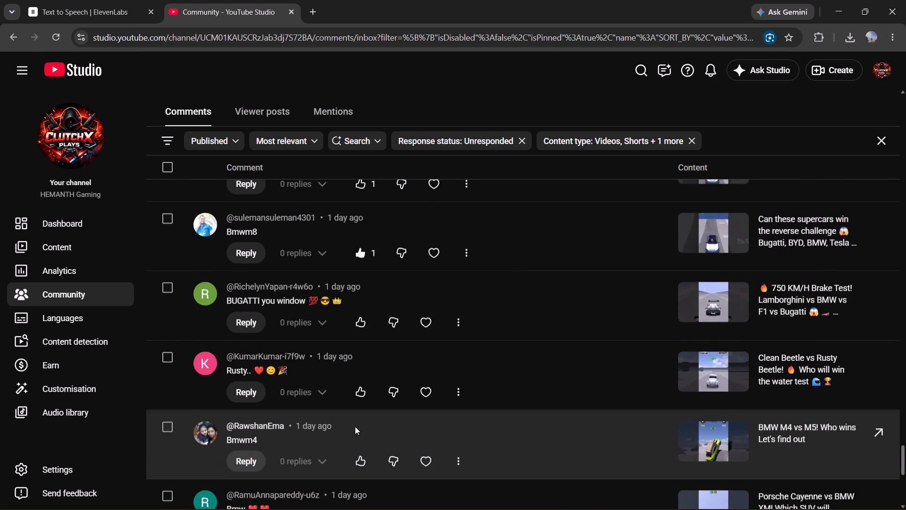
scroll(355, 426, "down", 2)
left_click(364, 294)
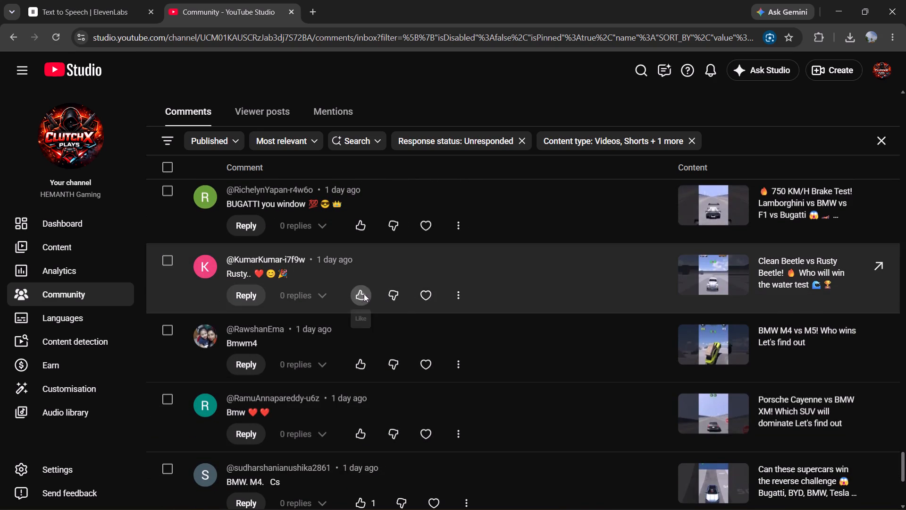
left_click(436, 299)
Read through the unresponded viewer comments below the "Rusty.." comment for more ones worth liking or capturing.
scroll(377, 368, "down", 2)
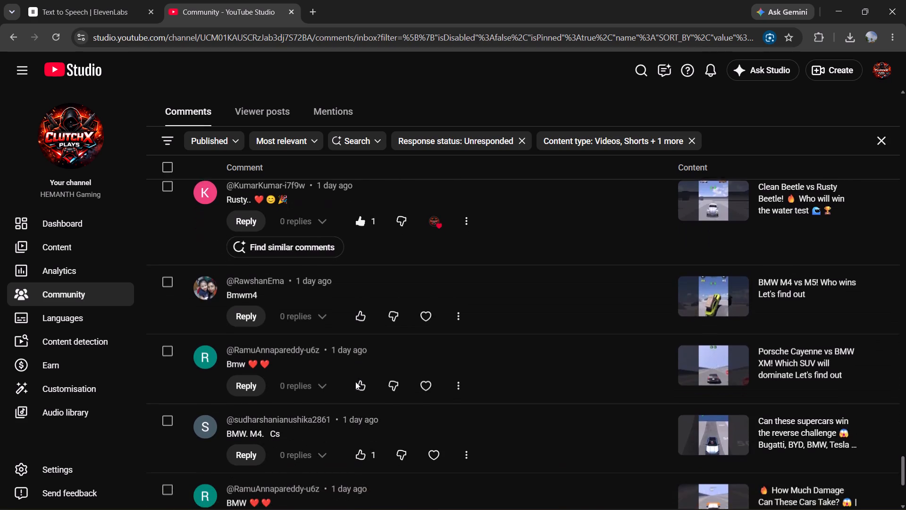
scroll(355, 382, "down", 3)
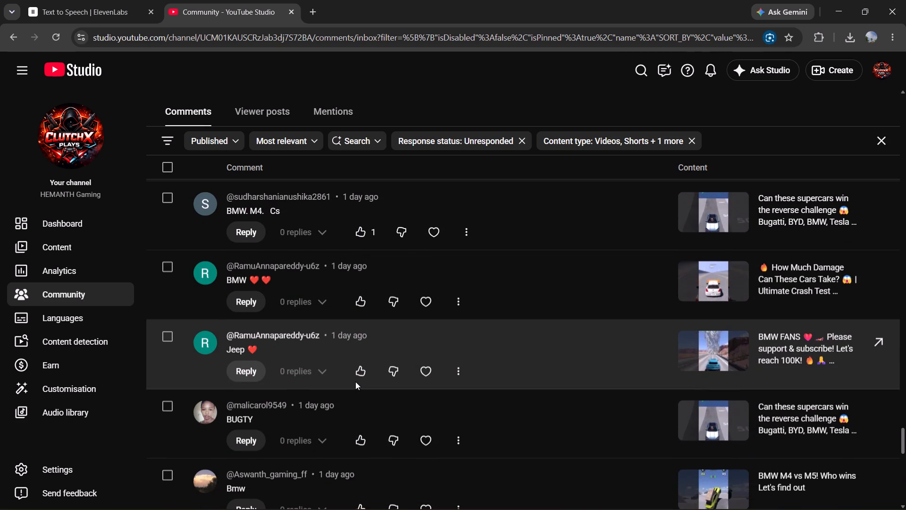
scroll(355, 382, "down", 2)
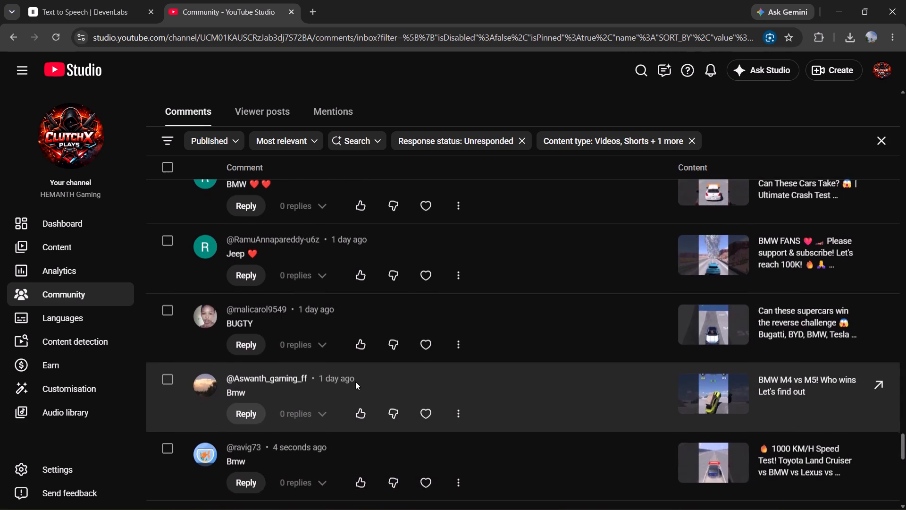
scroll(355, 382, "down", 2)
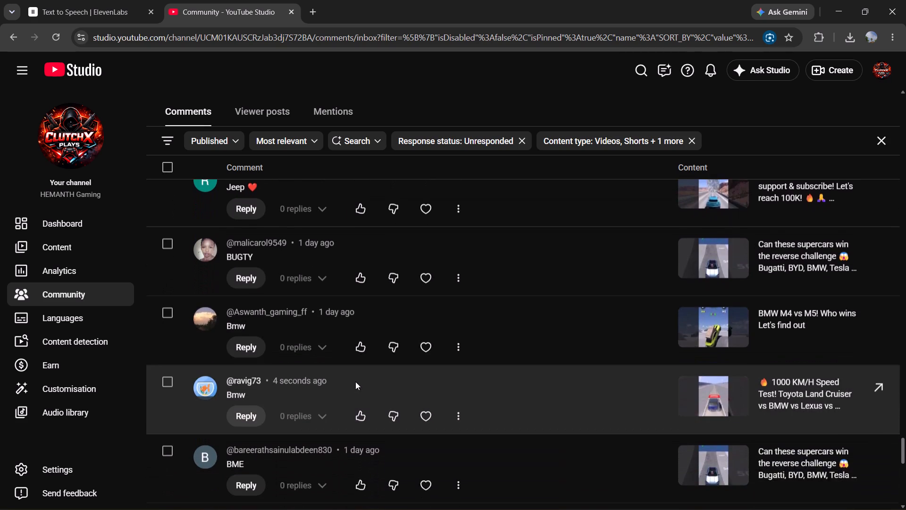
scroll(355, 382, "down", 3)
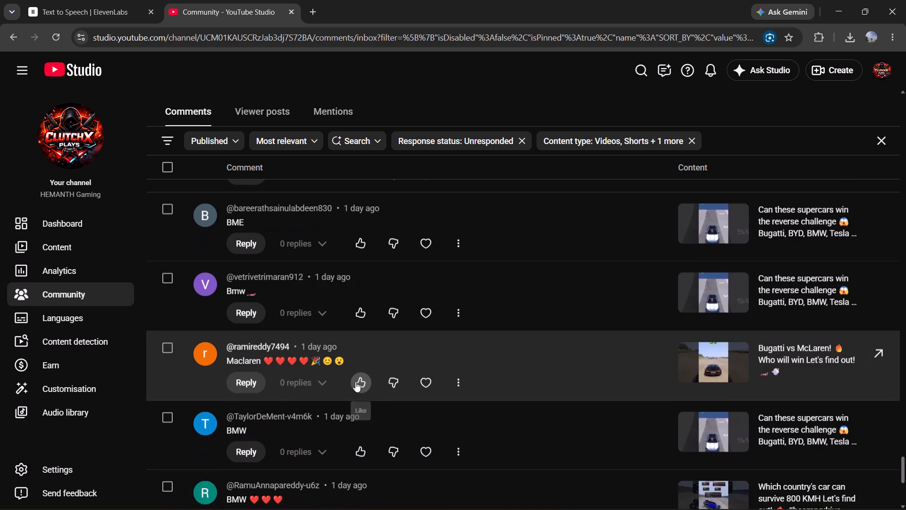
scroll(355, 382, "down", 4)
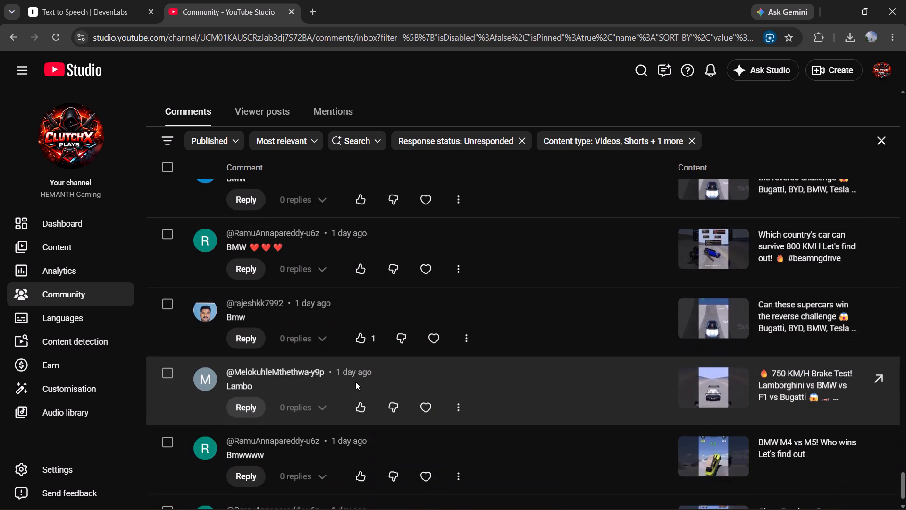
scroll(355, 382, "down", 3)
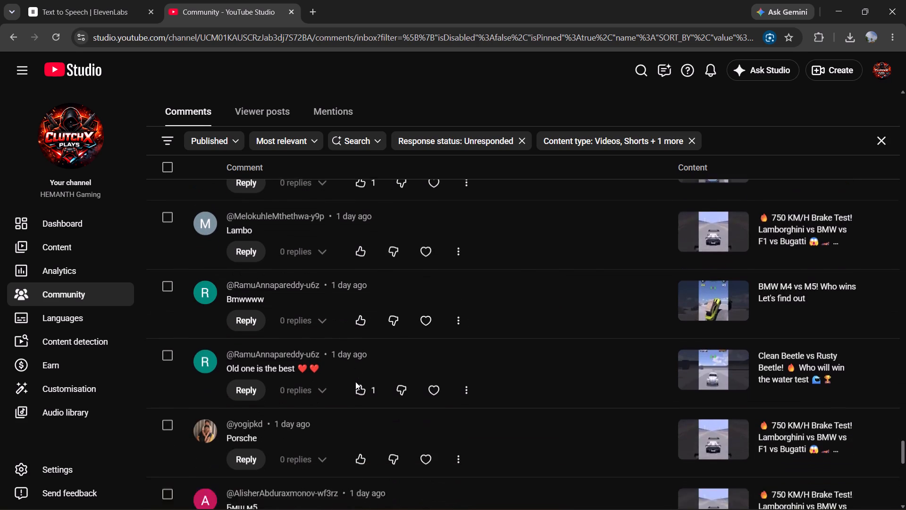
scroll(355, 382, "down", 3)
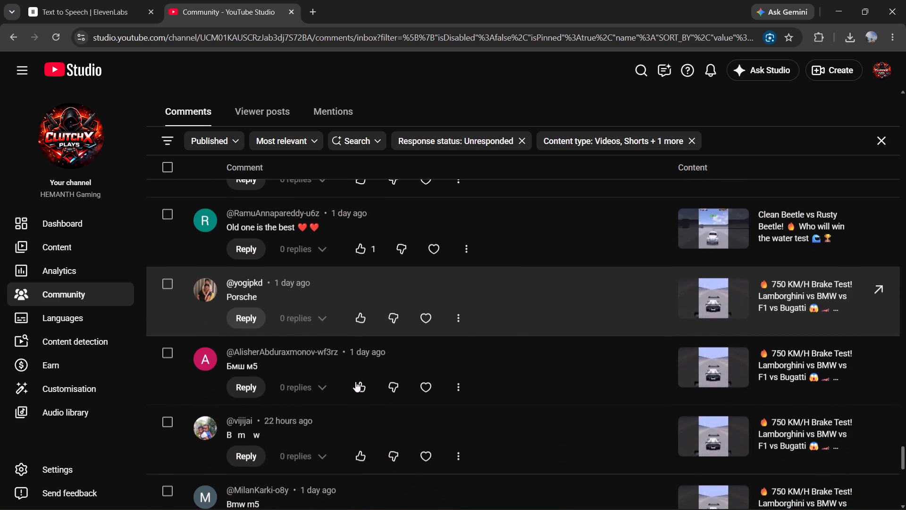
scroll(355, 382, "down", 2)
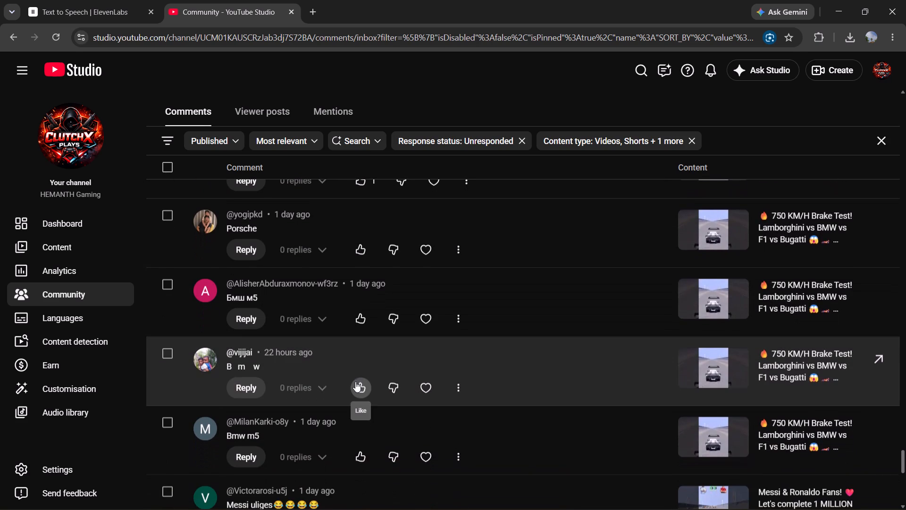
scroll(355, 382, "down", 3)
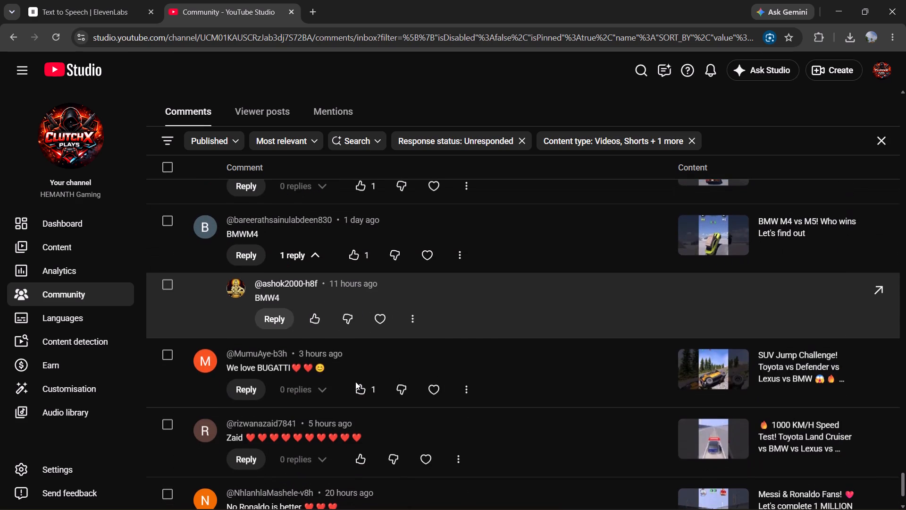
scroll(355, 382, "down", 3)
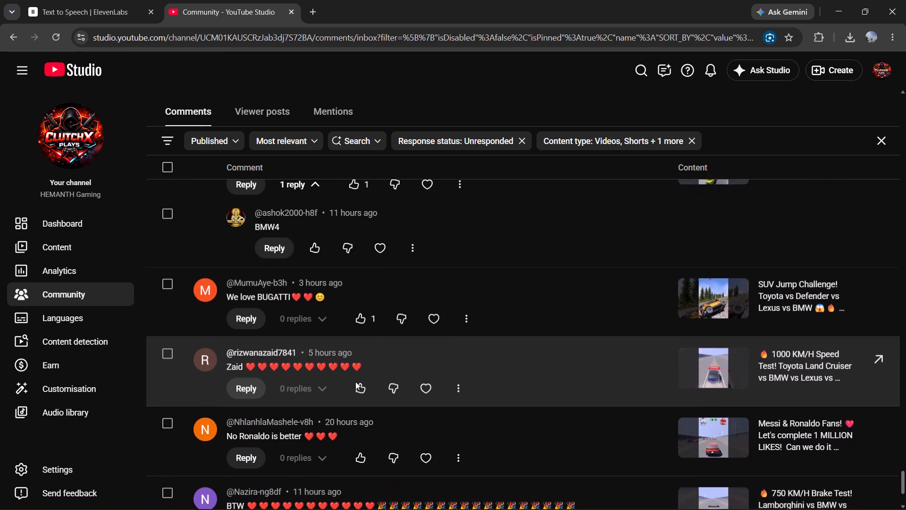
scroll(355, 382, "down", 3)
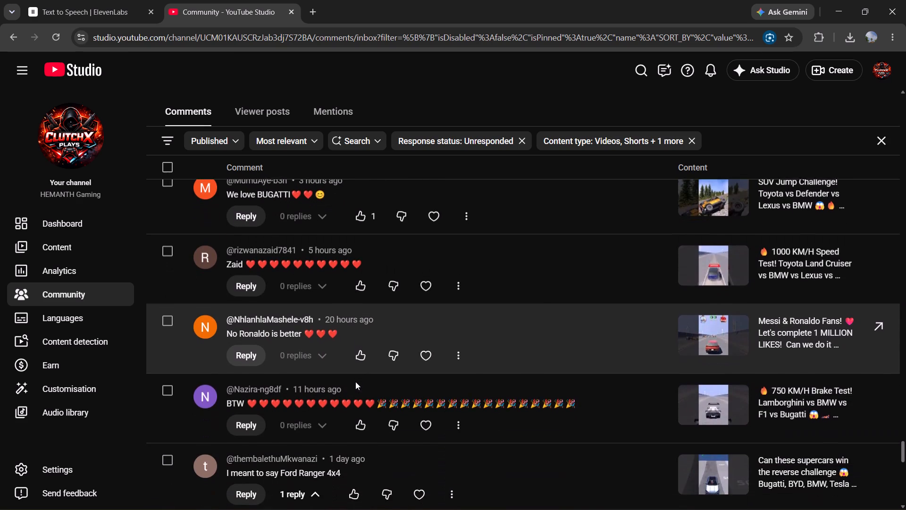
scroll(355, 382, "down", 4)
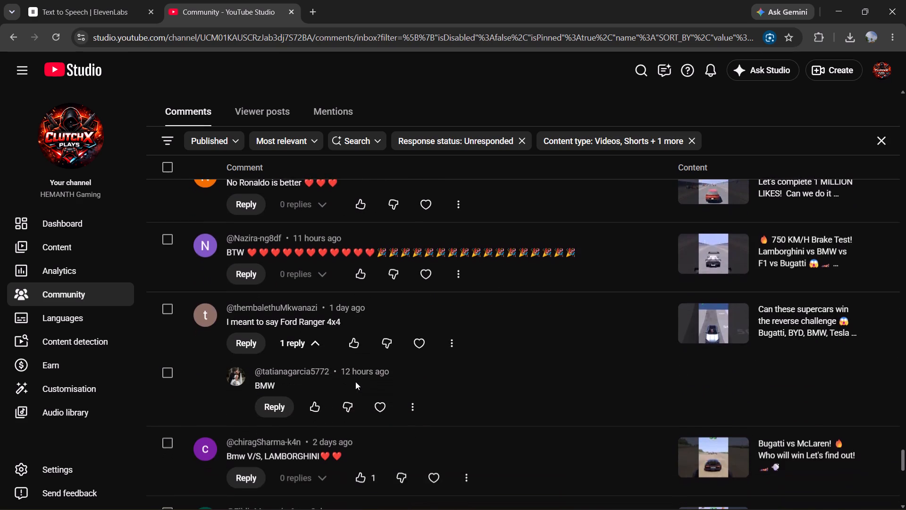
Like the "Bmw V/S, LAMBORGHINI" comment with two hearts on the Bugatti vs McLaren video.
scroll(355, 382, "down", 3)
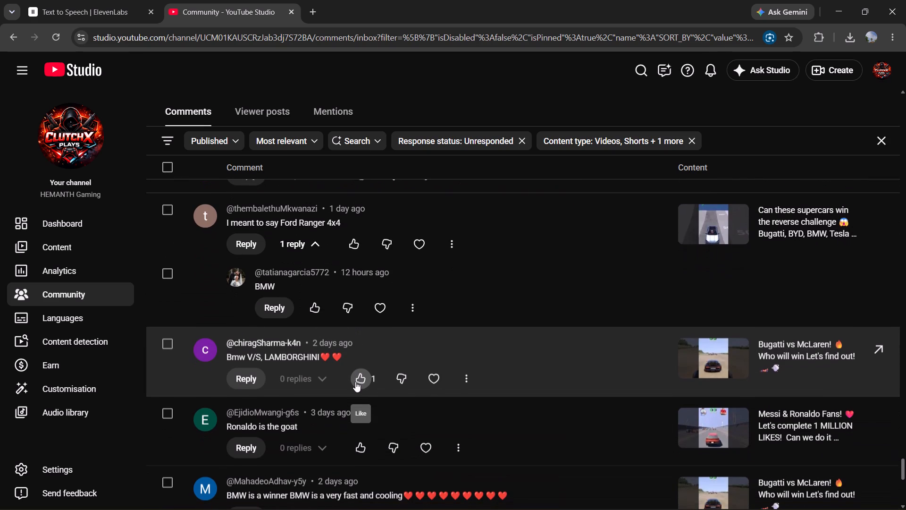
scroll(355, 382, "down", 2)
left_click(355, 382)
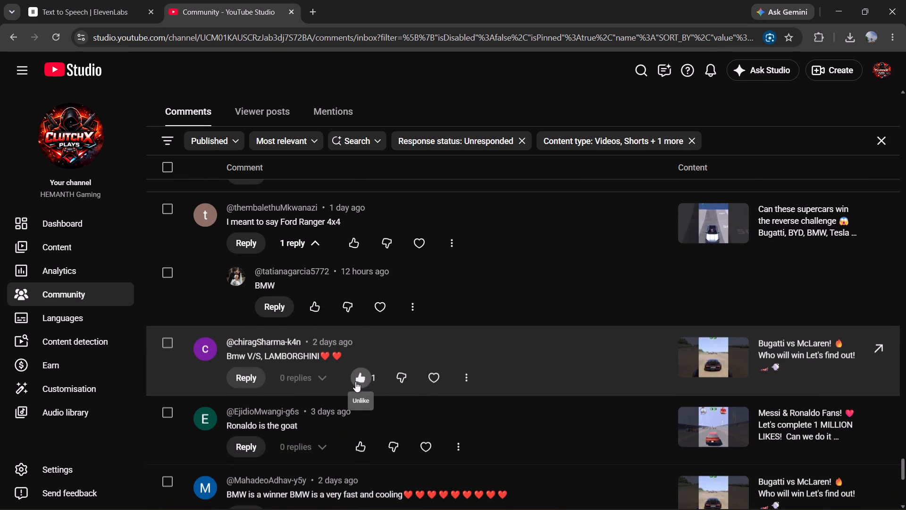
Find the "BMW M4 AND BMW M6" comment on the CRAZY bridge jump video and like it.
scroll(355, 382, "down", 2)
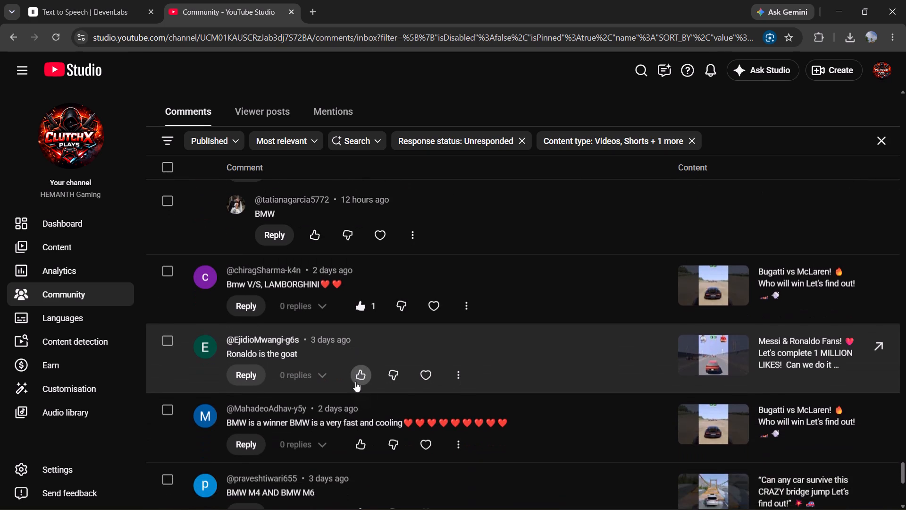
scroll(355, 382, "down", 3)
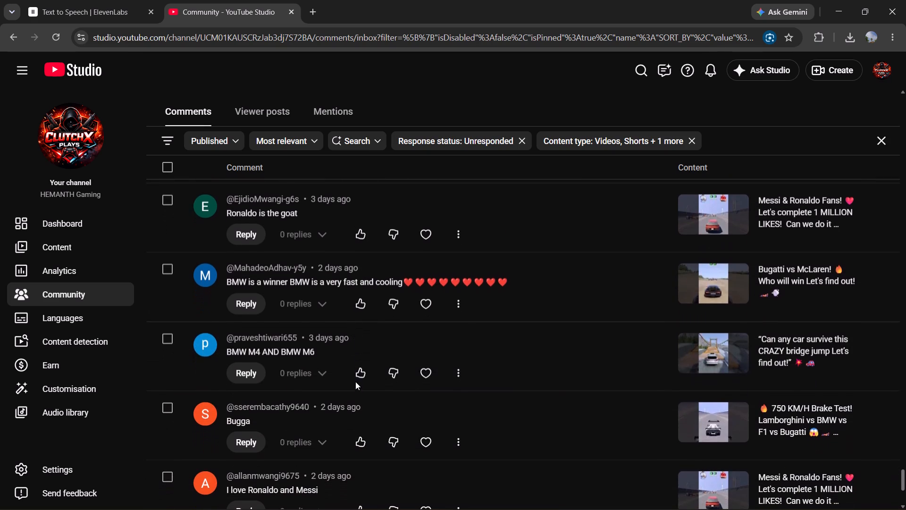
left_click(359, 375)
Capture a screenshot of the "BMW M4 AND BMW M6" comment on the CRAZY bridge jump video.
scroll(358, 377, "down", 1)
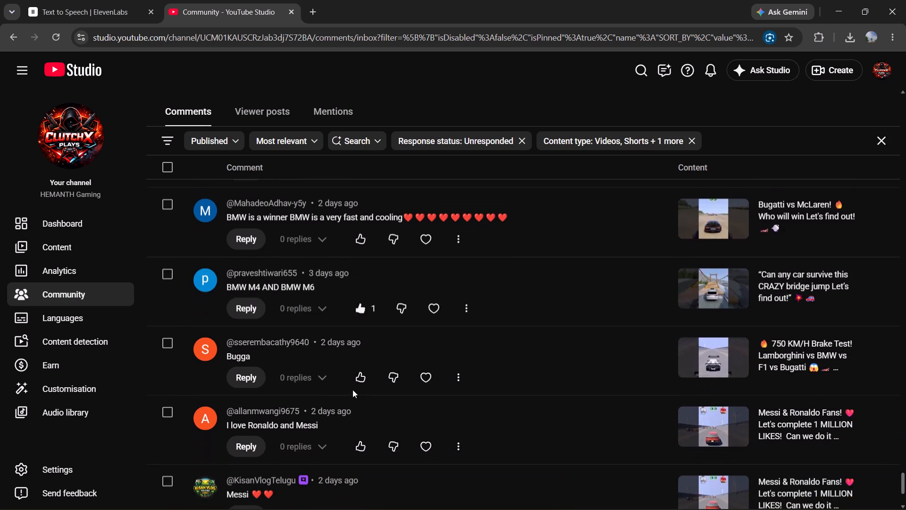
scroll(352, 391, "down", 1)
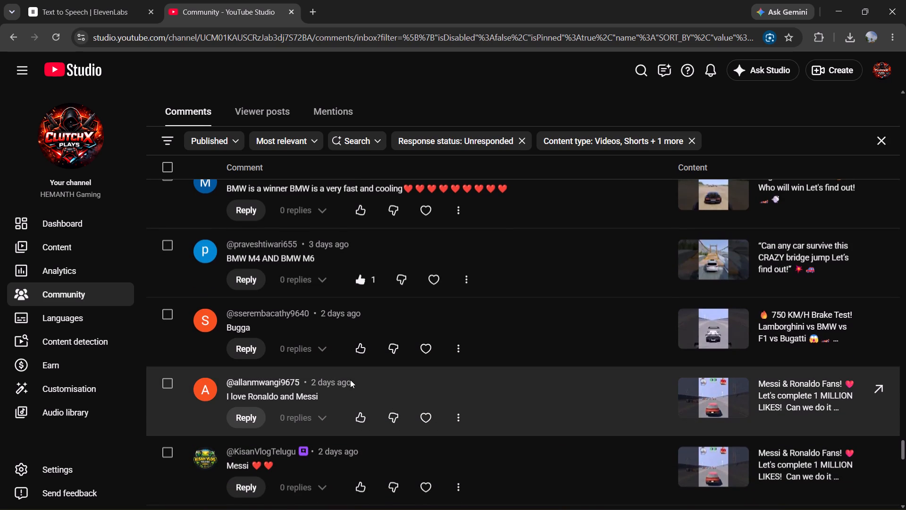
key("Print")
left_click_drag(189, 231, 190, 231)
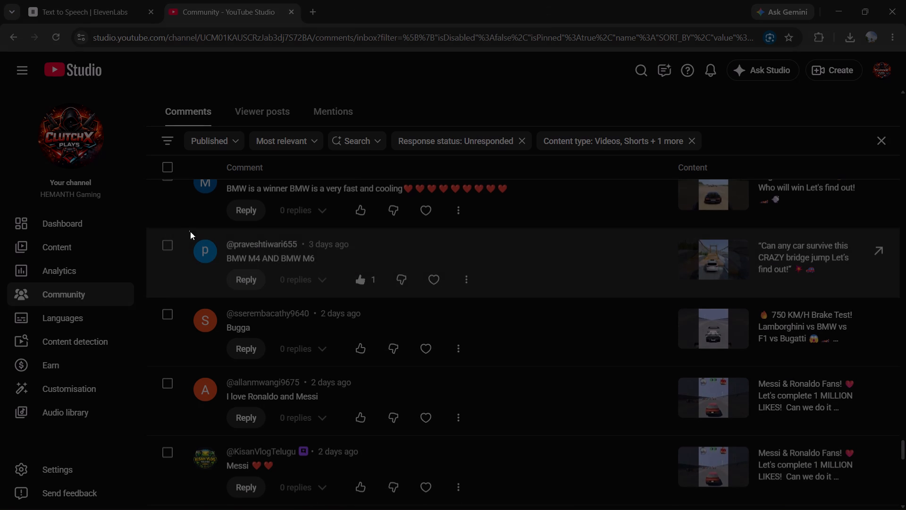
left_click_drag(190, 231, 356, 297)
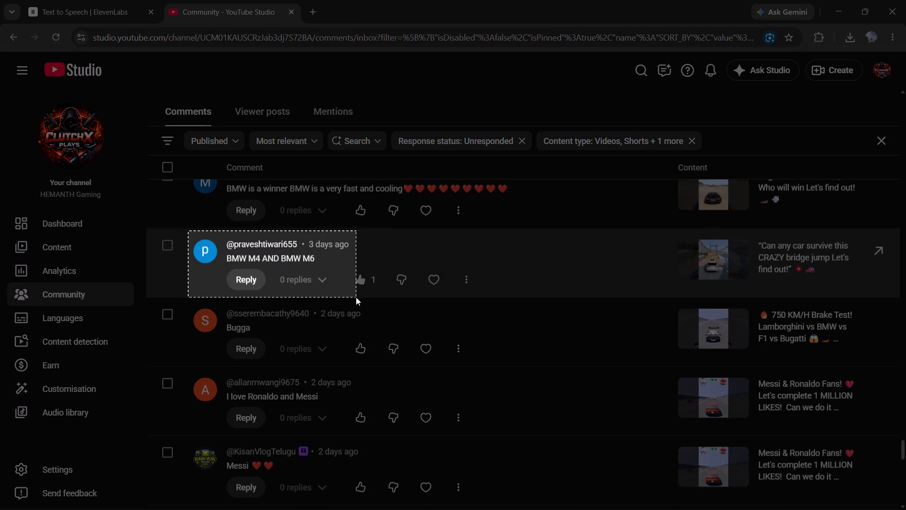
left_click_drag(356, 297, 369, 298)
Look through the older unresponded comments for further ones to capture for the overlay.
scroll(335, 344, "down", 1)
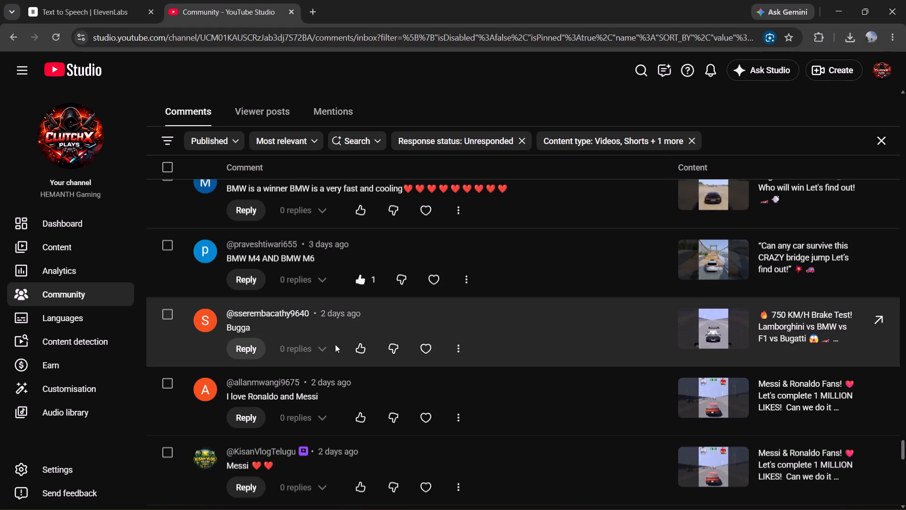
scroll(335, 344, "down", 7)
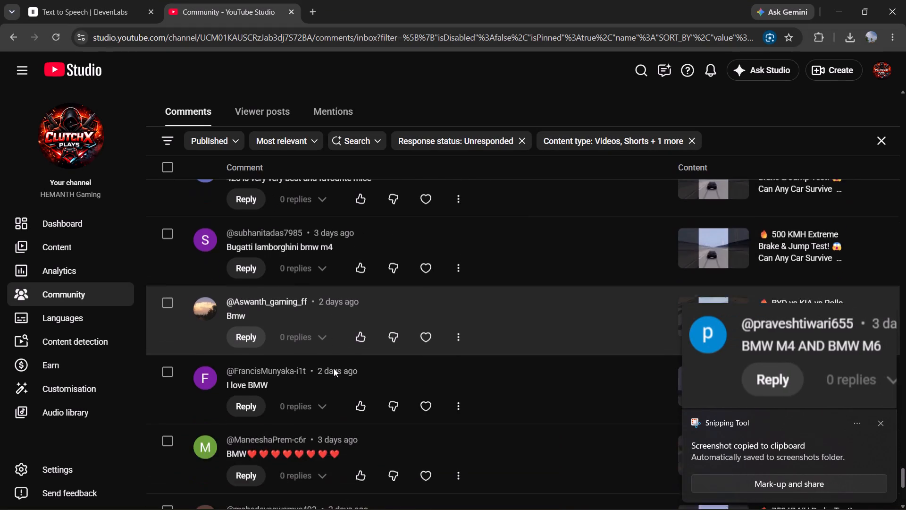
scroll(334, 368, "down", 4)
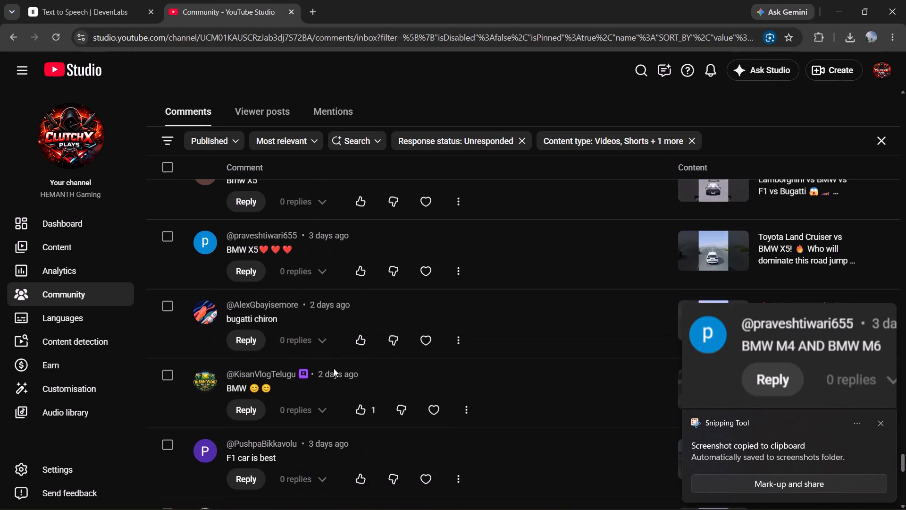
scroll(334, 368, "down", 1)
scroll(333, 408, "down", 3)
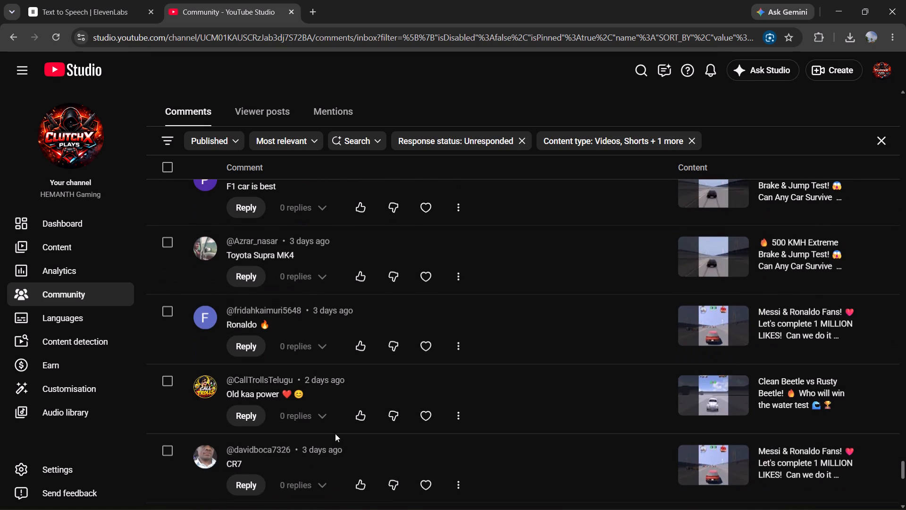
scroll(336, 445, "down", 6)
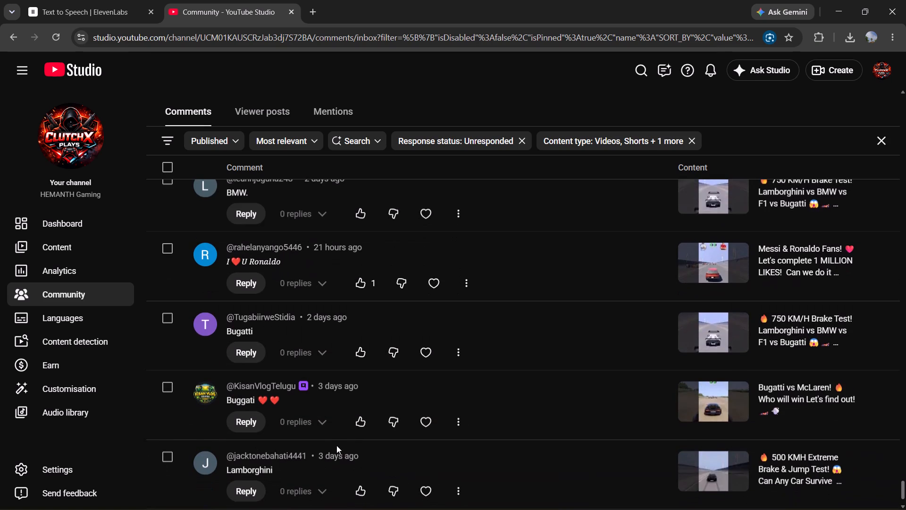
scroll(336, 445, "down", 4)
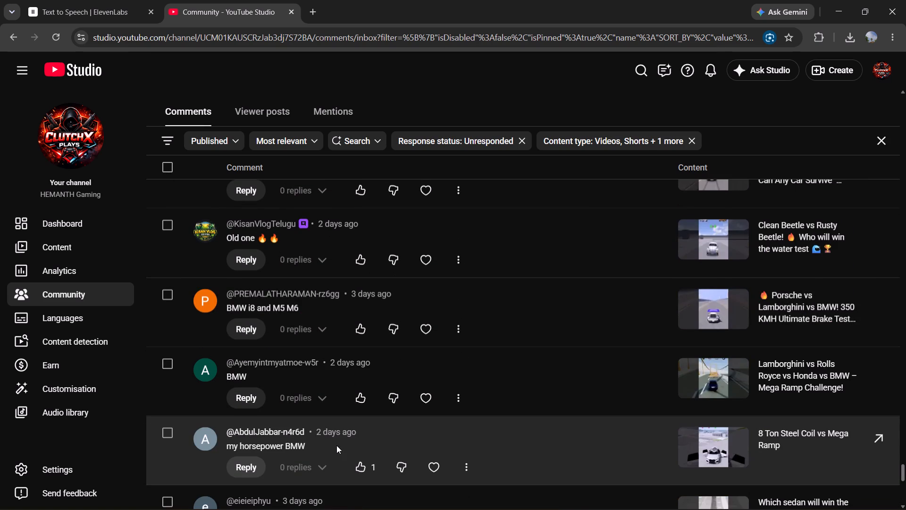
scroll(336, 445, "down", 2)
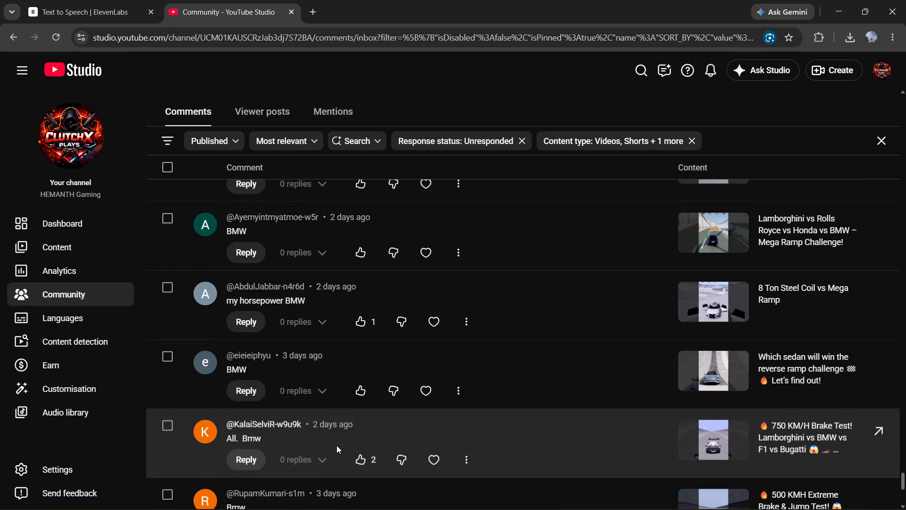
scroll(336, 445, "down", 5)
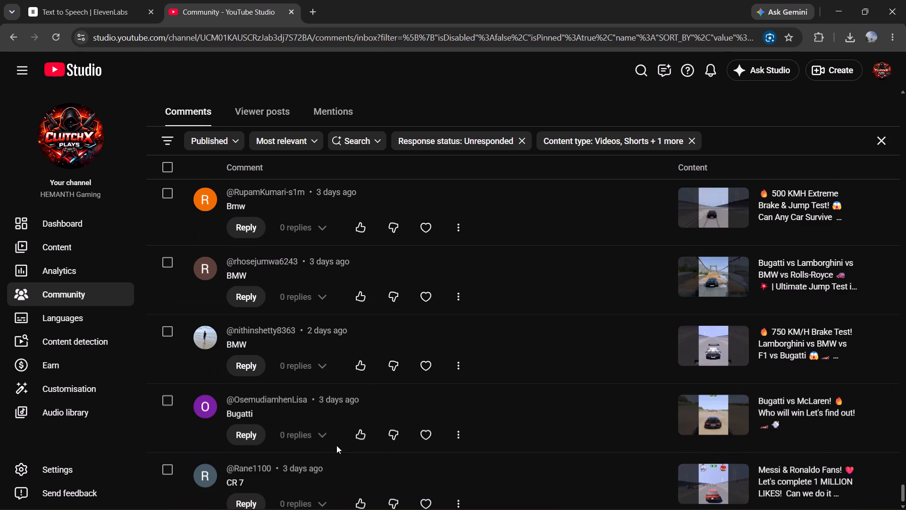
scroll(336, 445, "down", 7)
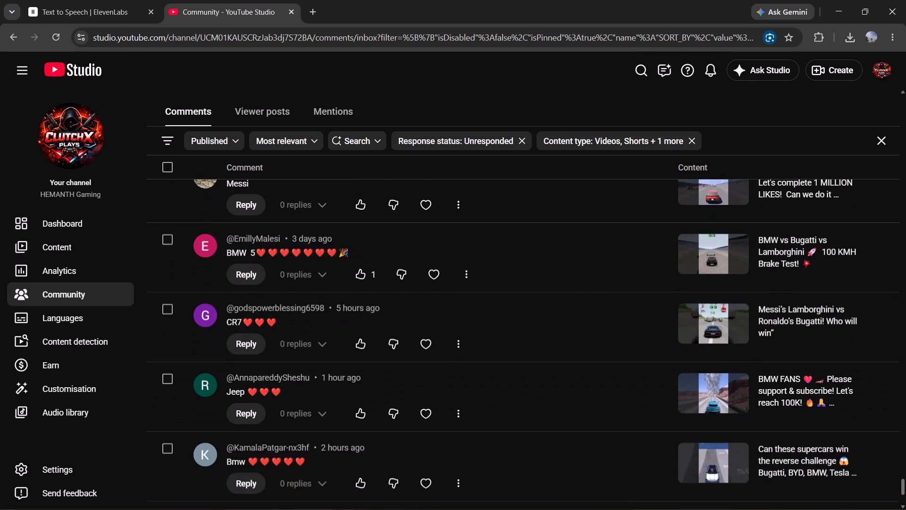
Switch to File Explorer's Gallery and select the new comment screenshots, starting with "BMW M4 AND BMW M6" and the "Toyota" one with smileys.
left_click(472, 497)
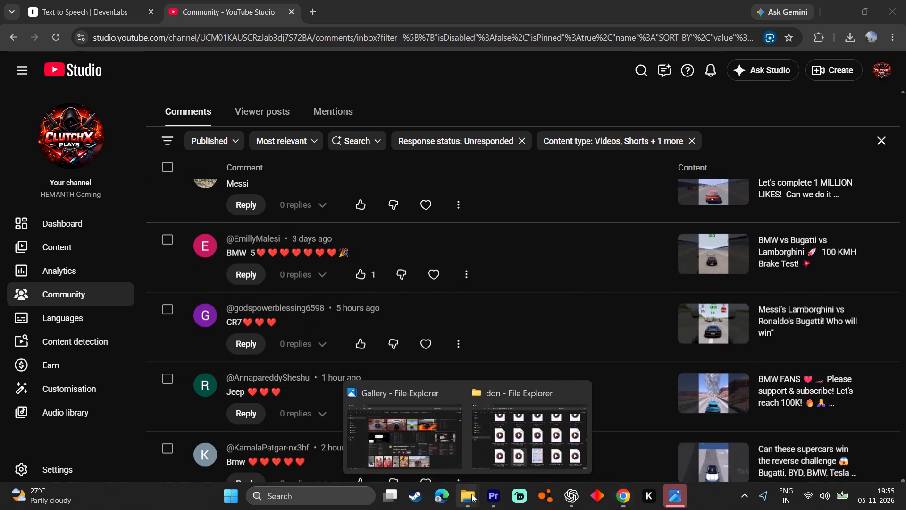
left_click(438, 462)
scroll(350, 267, "up", 9)
scroll(120, 181, "up", 20)
scroll(120, 181, "up", 4)
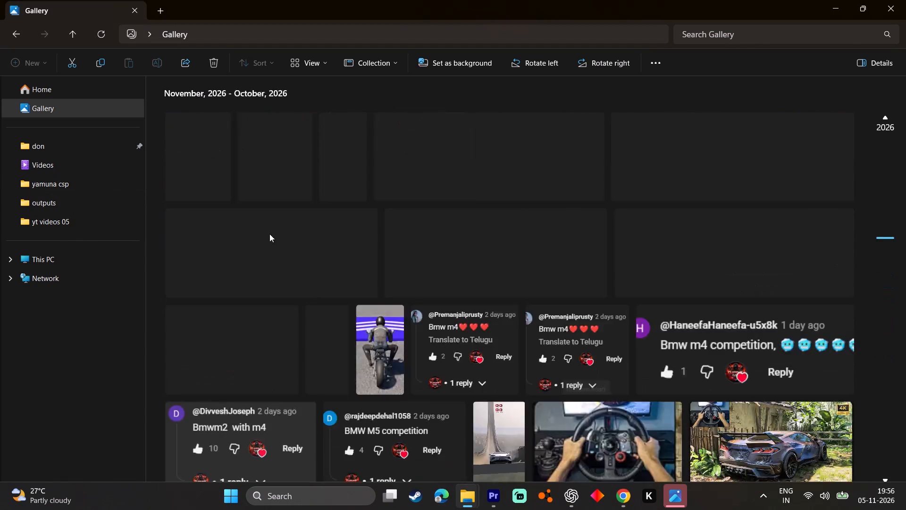
scroll(269, 234, "up", 20)
scroll(269, 234, "up", 11)
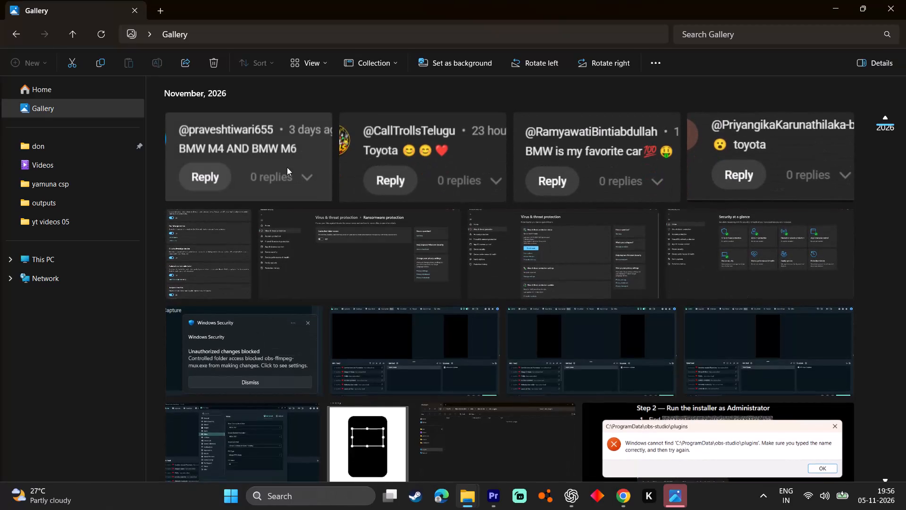
left_click(283, 157, "ctrl")
left_click(383, 162)
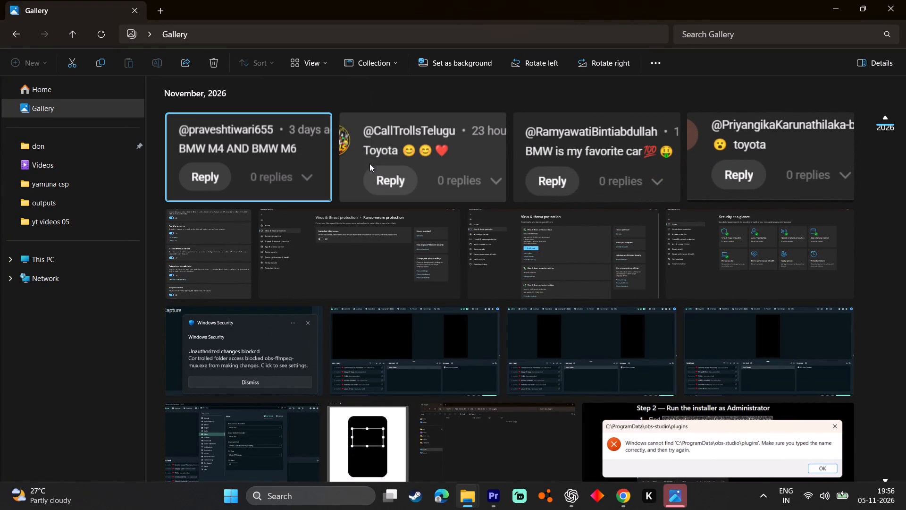
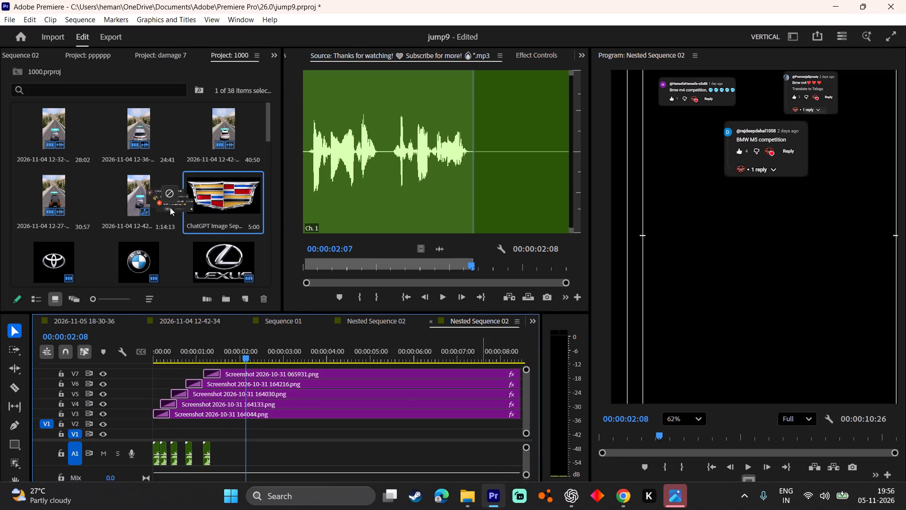
Import the three selected comment screenshots into the 1000 project.
left_click_drag(170, 207, 171, 207)
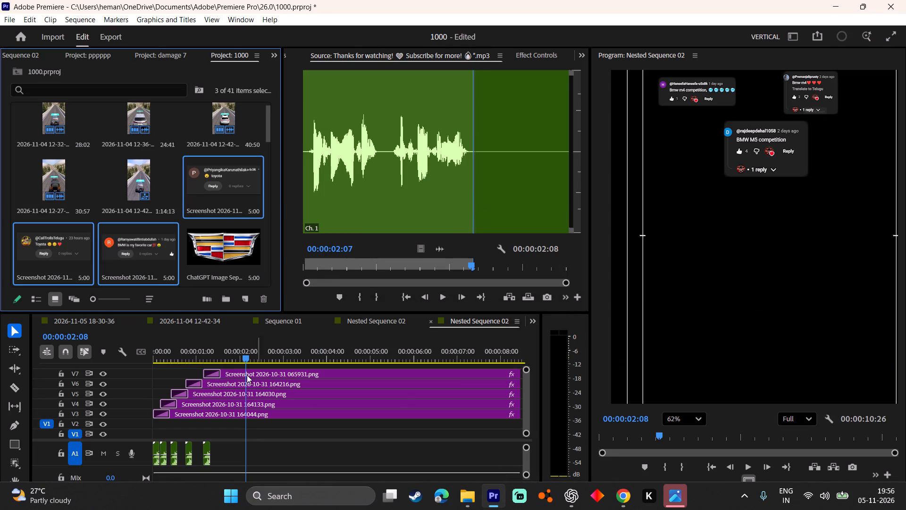
left_click_drag(246, 353, 327, 352)
left_click_drag(167, 318, 167, 314)
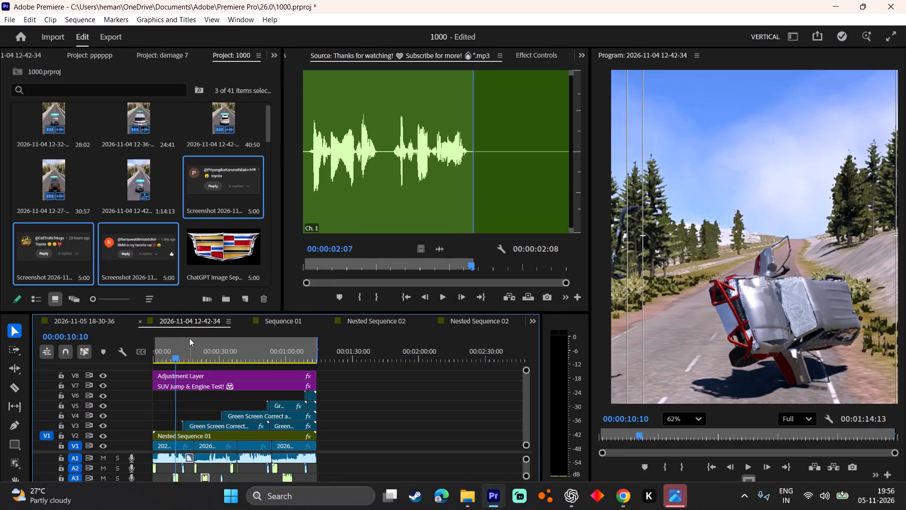
left_click(101, 321)
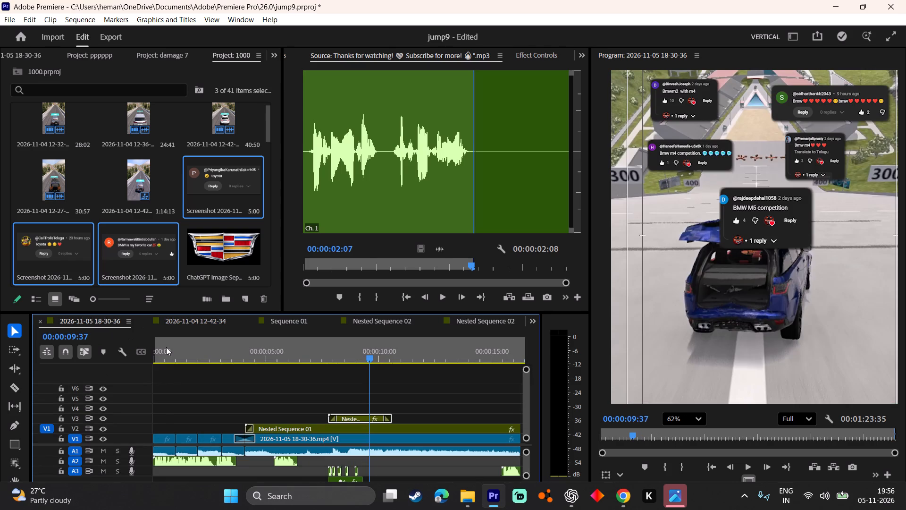
left_click(385, 348)
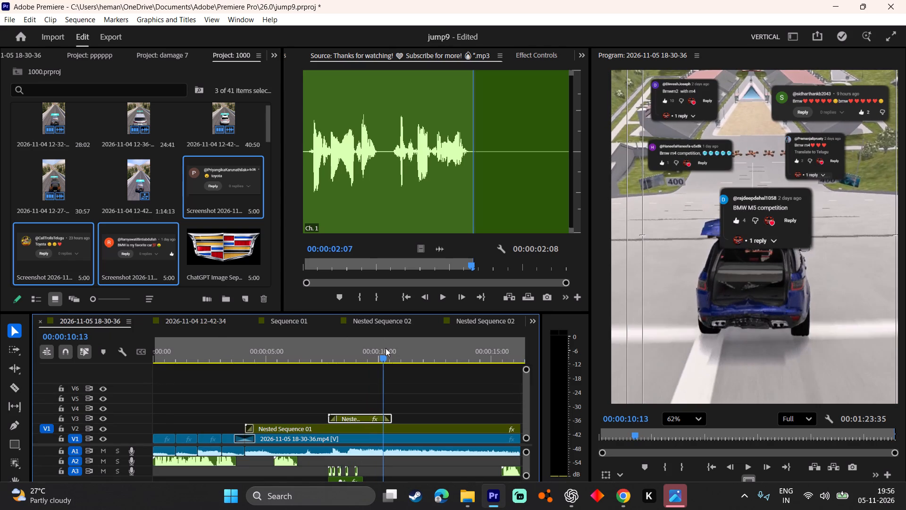
double_click(354, 419)
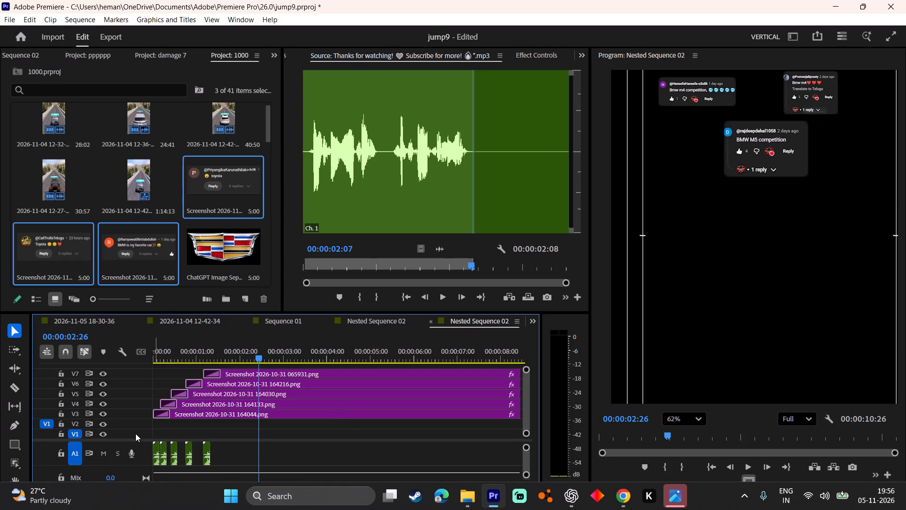
left_click_drag(136, 433, 136, 442)
left_click_drag(138, 439, 136, 459)
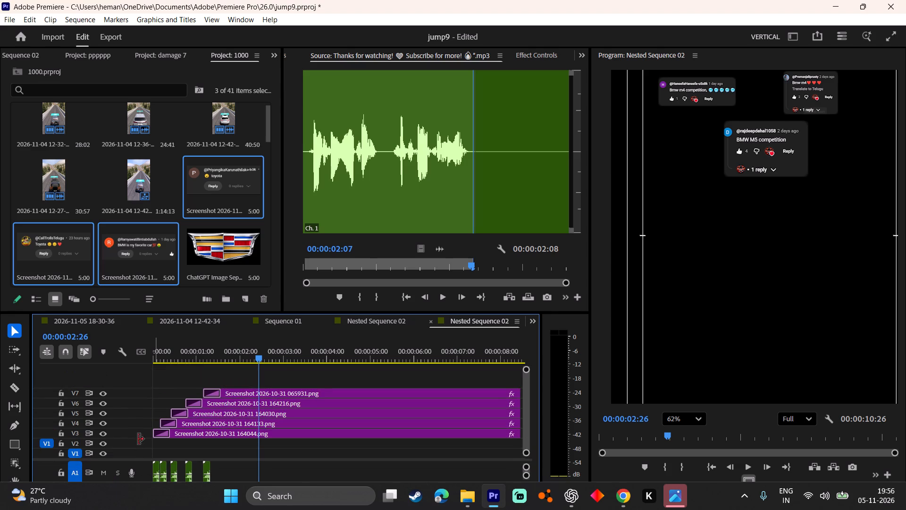
left_click_drag(277, 354, 289, 362)
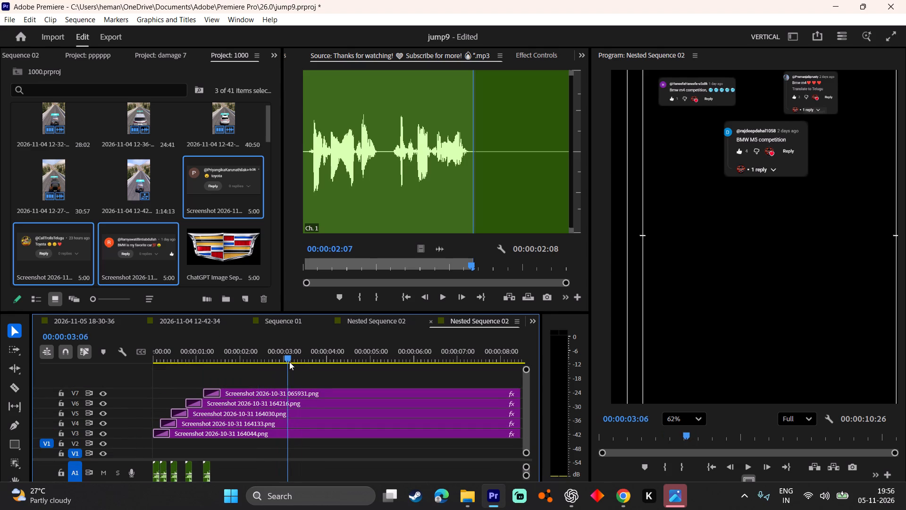
left_click_drag(289, 362, 286, 362)
Replace the V7 comment clip with the "toyota" comment screenshot, Screenshot 2026-11-05 195348.png, loaded as the source clip.
scroll(682, 155, "up", 3, "ctrl")
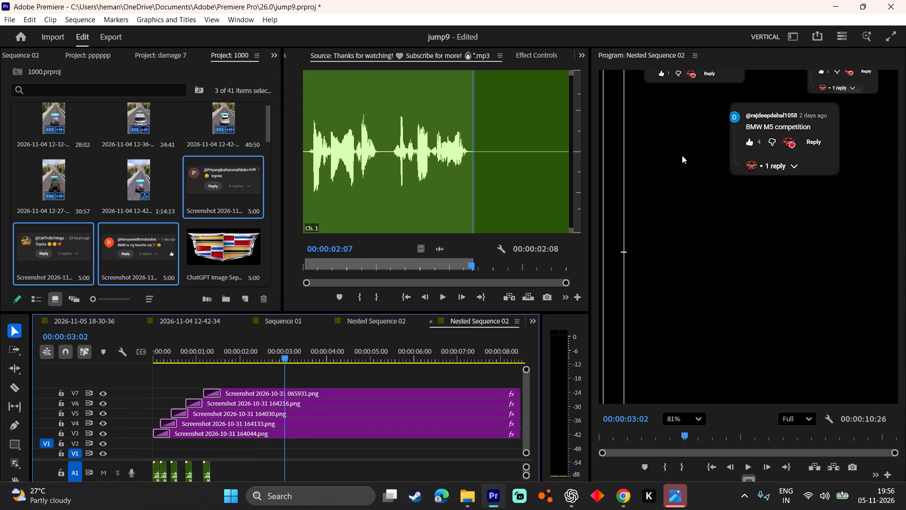
scroll(686, 164, "down", 9, "ctrl")
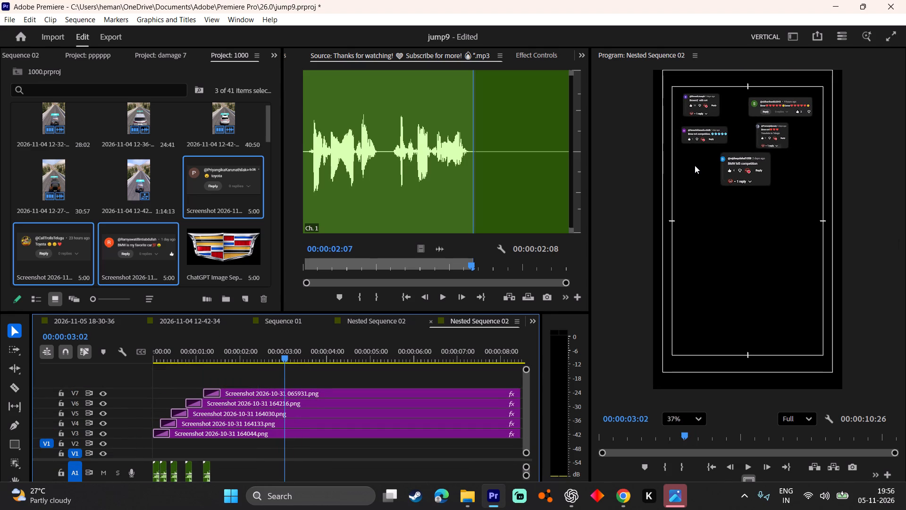
key("h")
left_click_drag(702, 168, 697, 233)
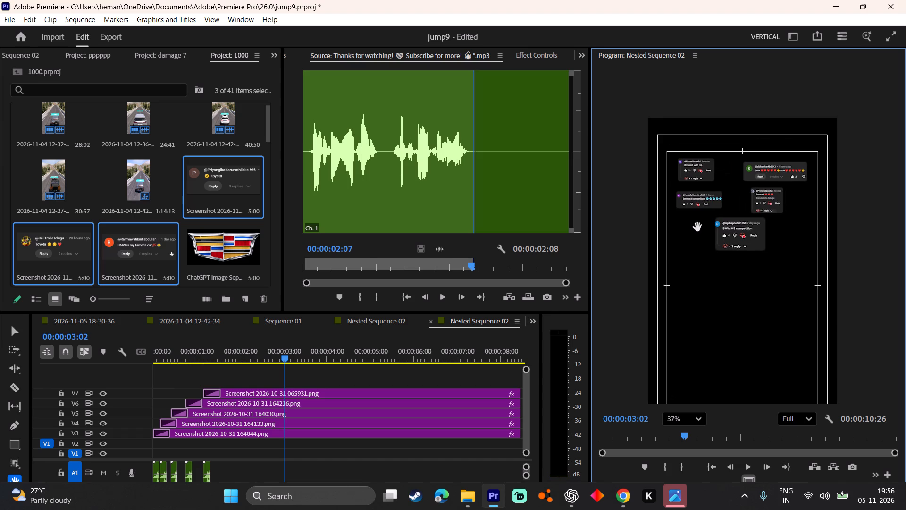
scroll(708, 192, "up", 6, "ctrl")
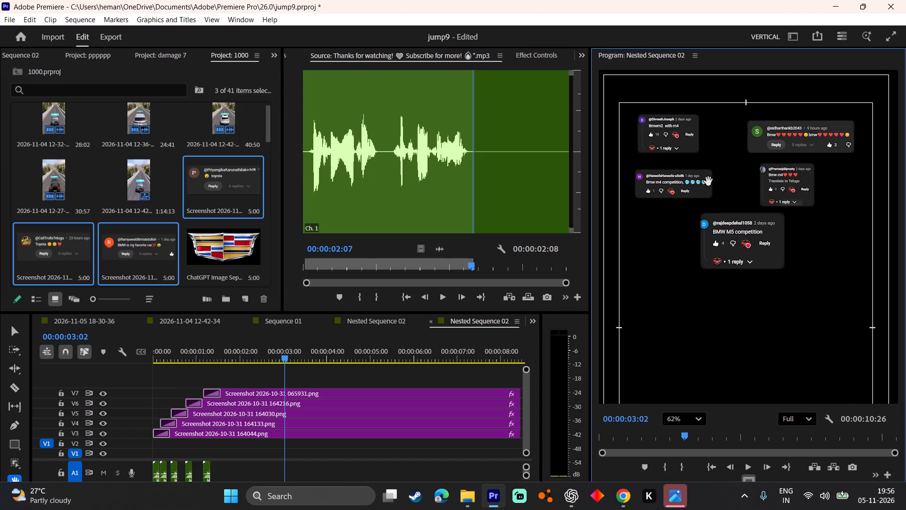
scroll(708, 181, "up", 2, "ctrl")
left_click_drag(708, 177, 708, 201)
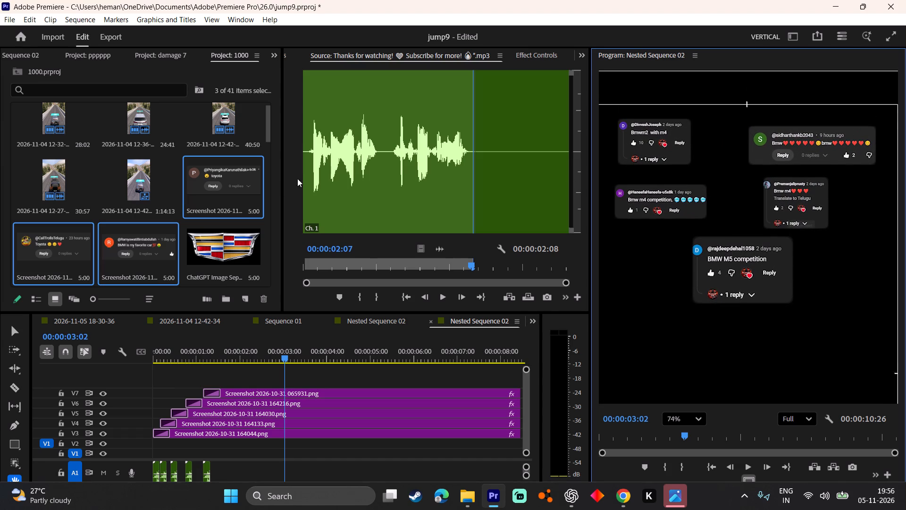
left_click(237, 186)
key("v")
left_click(227, 185)
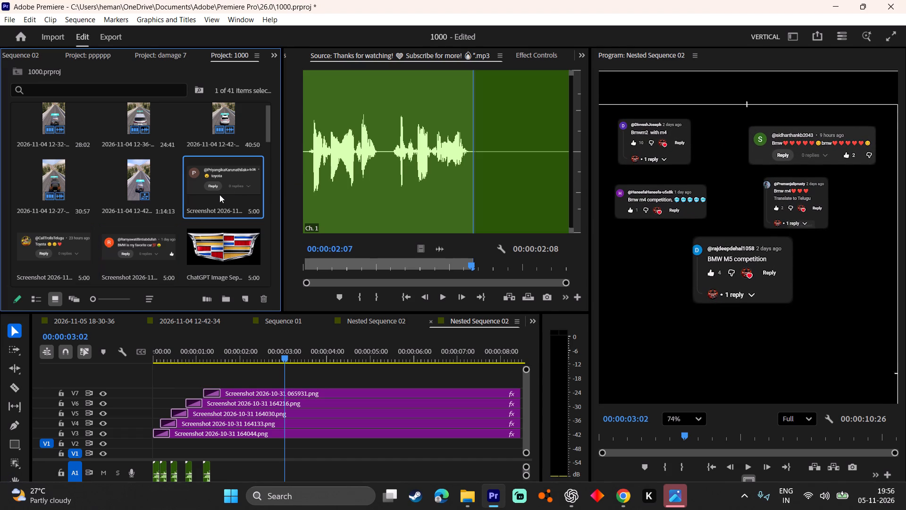
left_click_drag(220, 195, 478, 151)
left_click(271, 391)
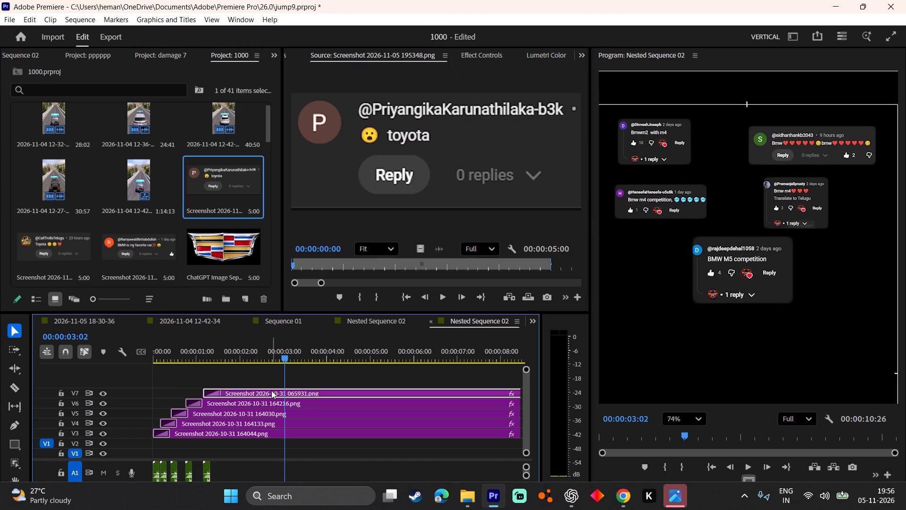
key("shift+e")
key("shift+e")
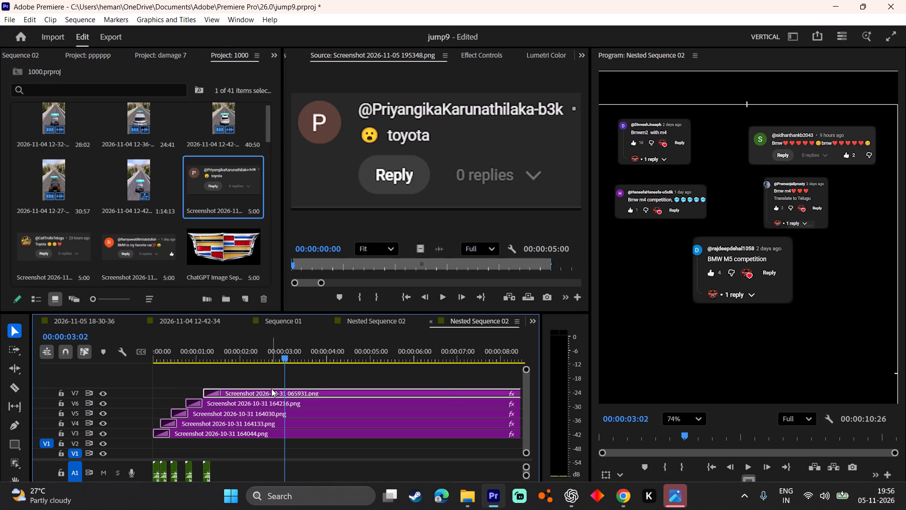
right_click(271, 389)
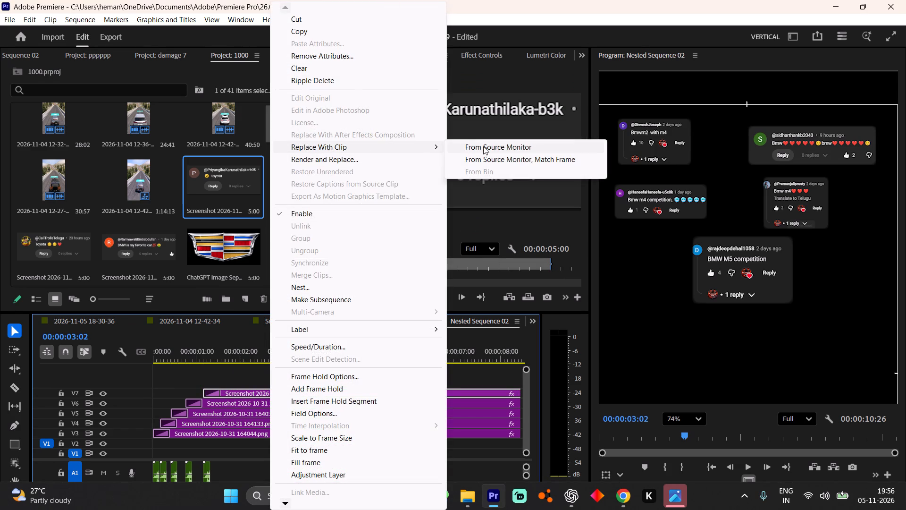
left_click(492, 147)
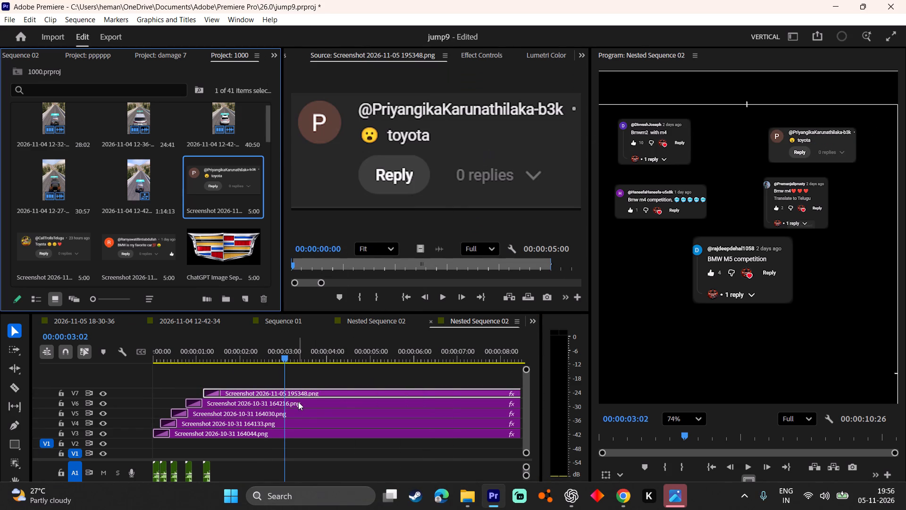
Replace the V6 comment clip with the "BMW is my favorite car" screenshot, Screenshot 2026-11-05 195407.png, loaded as the source clip.
left_click(298, 402)
left_click(130, 247)
left_click_drag(130, 256, 169, 213)
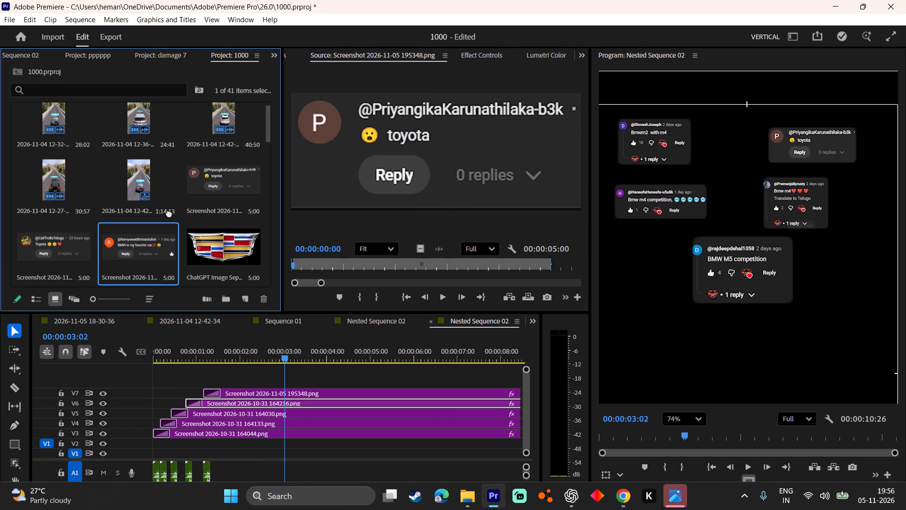
left_click_drag(169, 213, 410, 137)
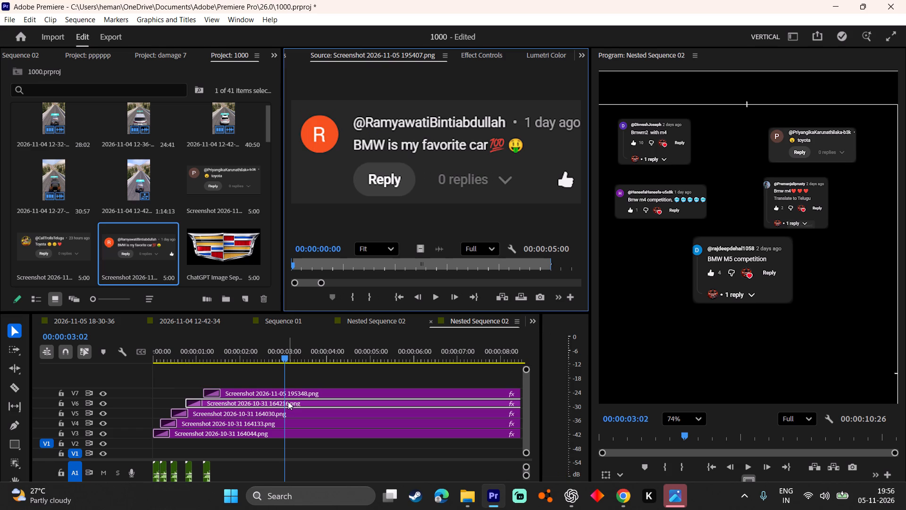
key("shift+e")
left_click(288, 401, "shift")
left_click(288, 401)
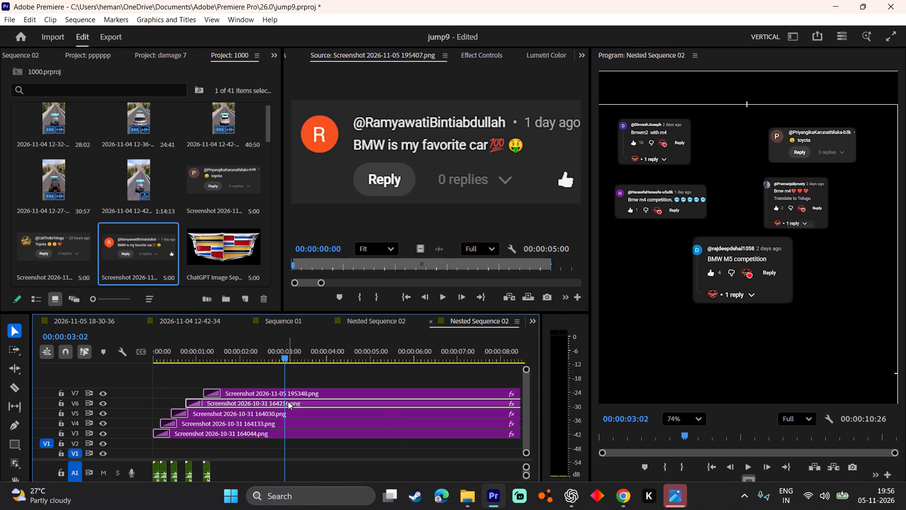
type("EE")
right_click(288, 401)
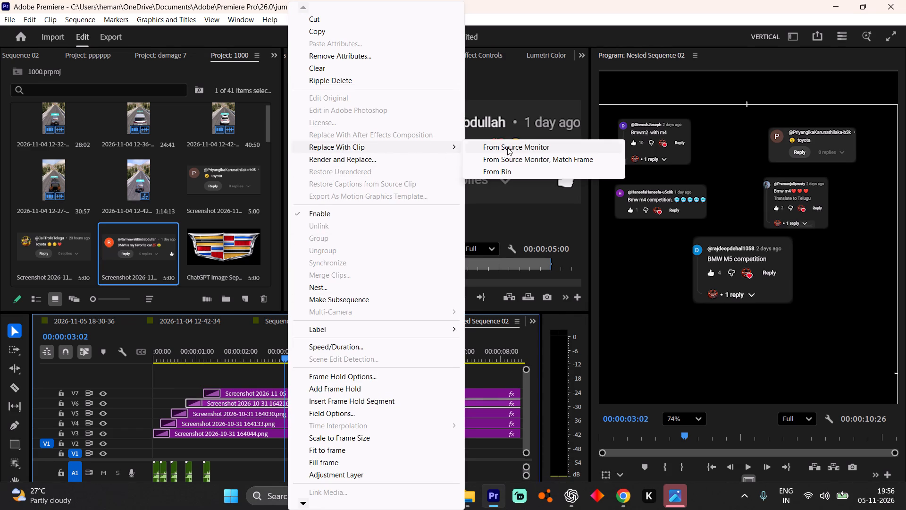
left_click(507, 147)
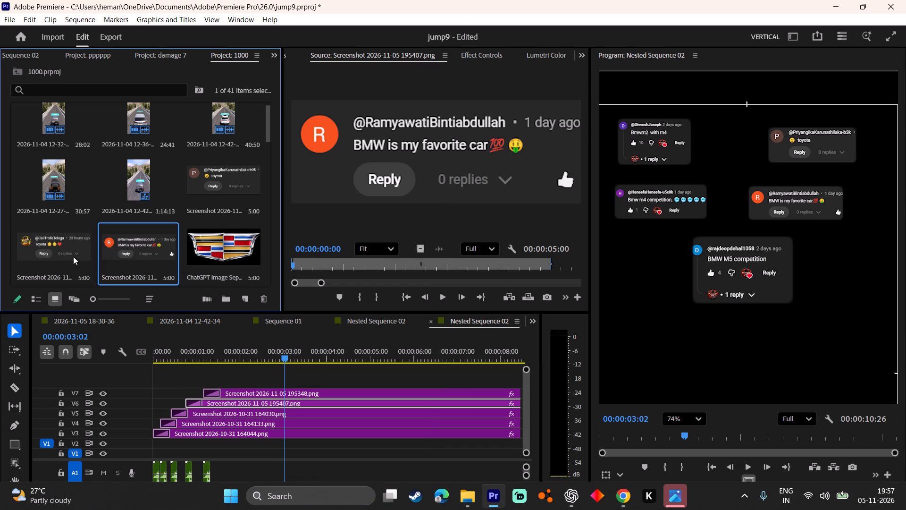
Replace the V5 comment clip with the "Toyota" screenshot with smileys and heart, Screenshot 2026-11-05 195418.png.
left_click(71, 254)
left_click_drag(52, 249, 405, 148)
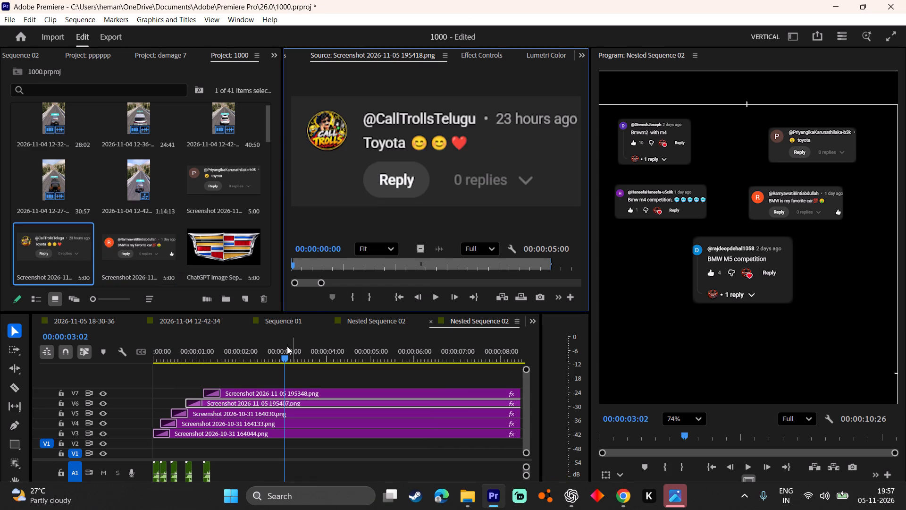
left_click(237, 410)
type("EE")
right_click(237, 410)
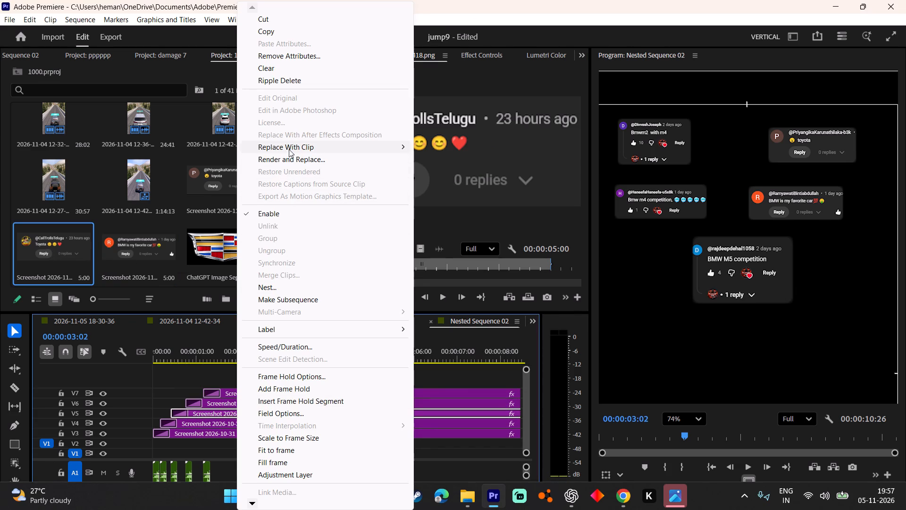
left_click(454, 150)
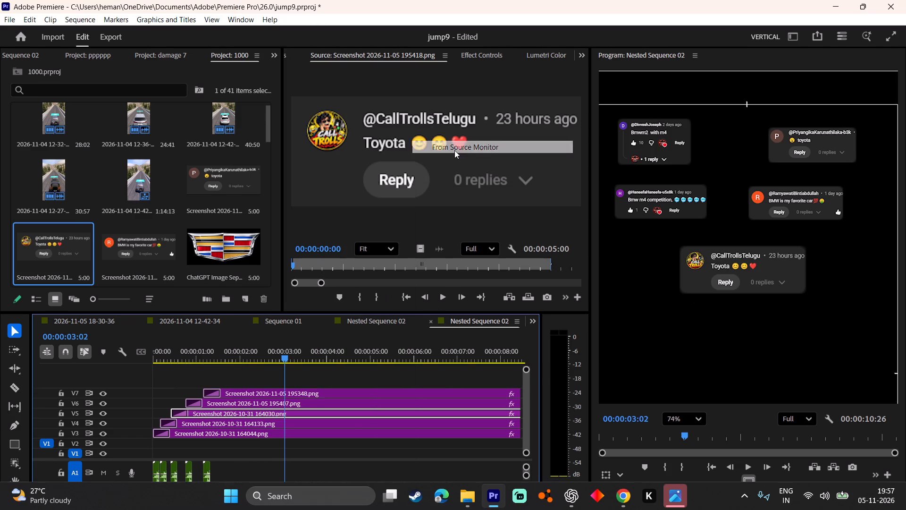
Replace the V4 comment clip with the "BMW is my favorite car" screenshot, Screenshot 2026-11-05 195407.png.
left_click(237, 425)
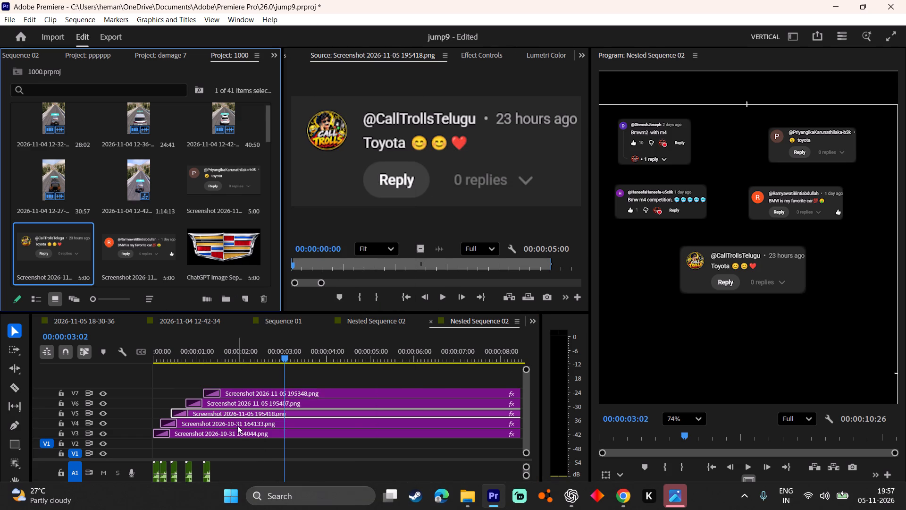
key("shift+e")
key("shift+e")
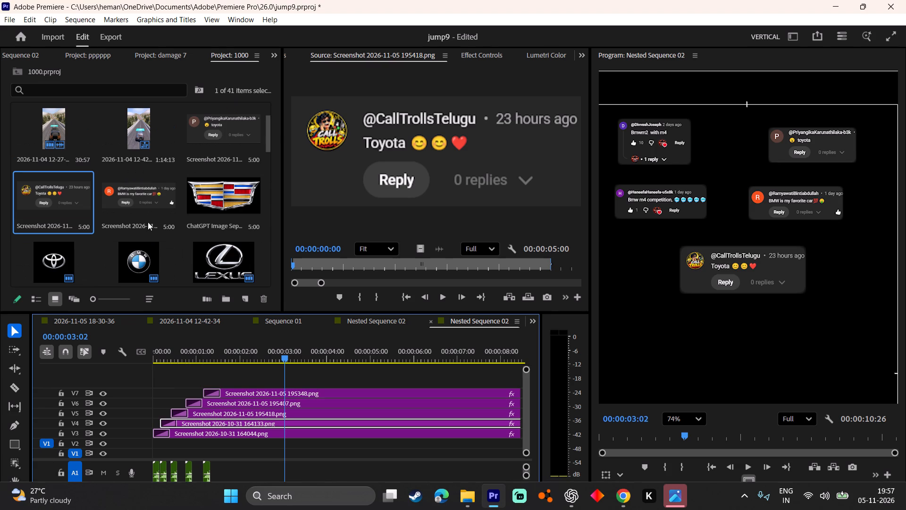
left_click_drag(144, 197, 373, 143)
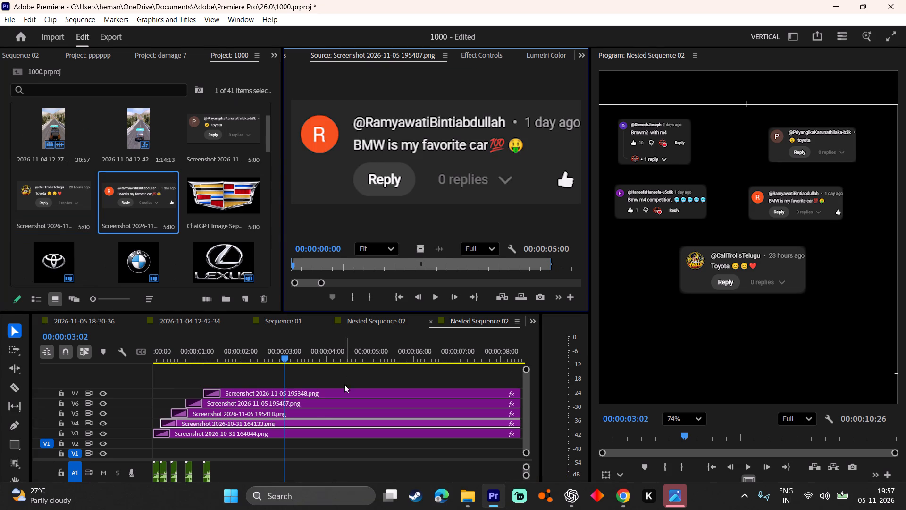
right_click(312, 424)
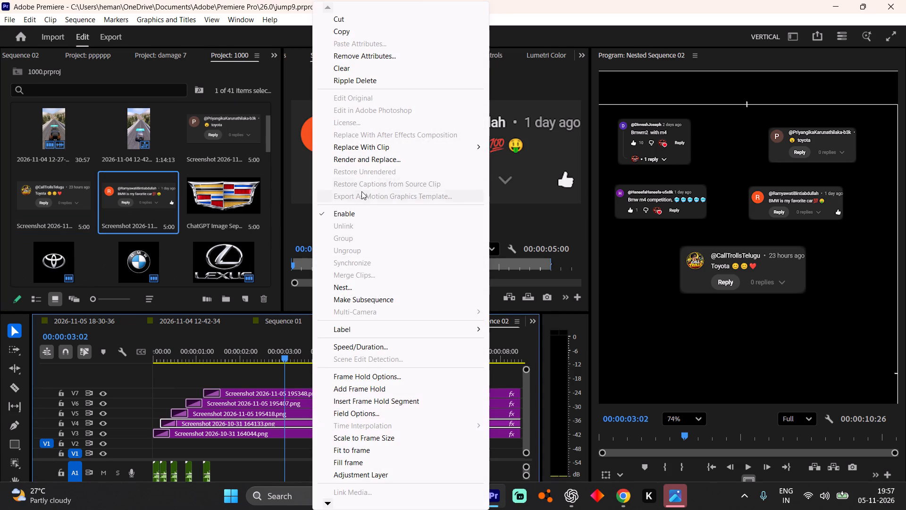
left_click(527, 147)
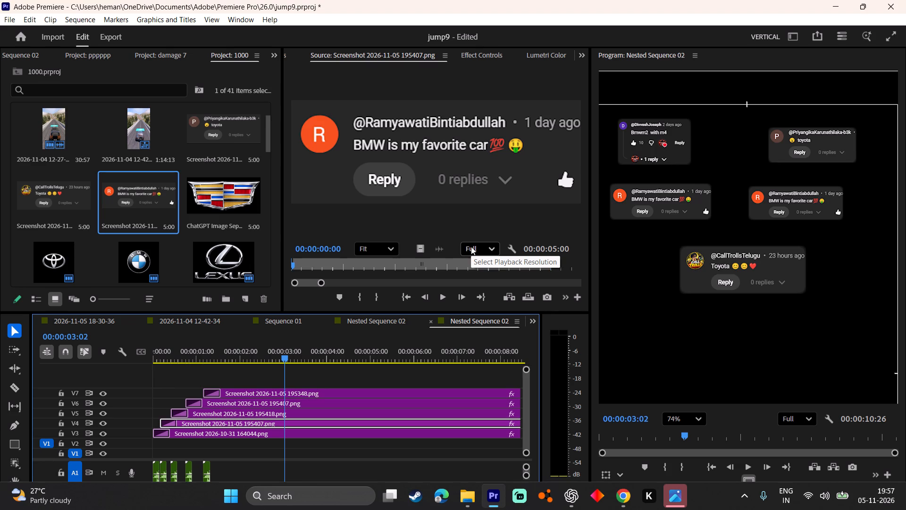
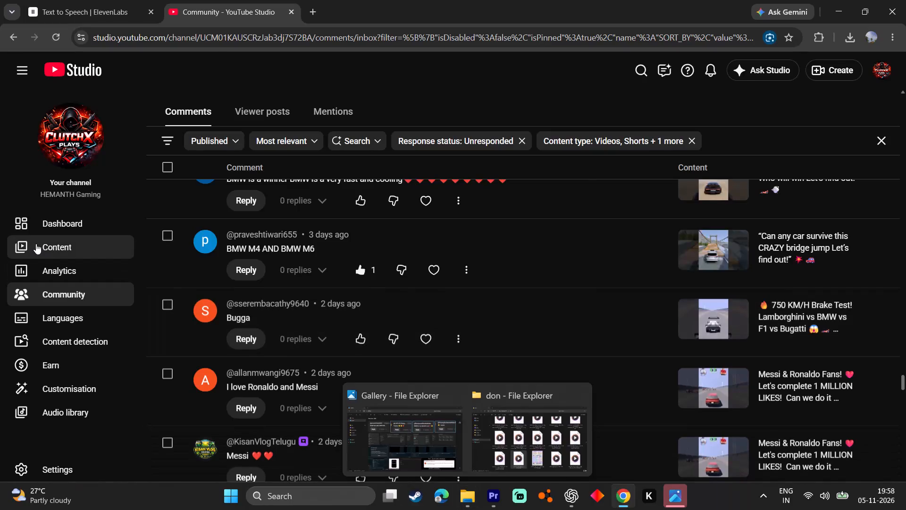
From the channel's Shorts content list, open the short "Can These Cars Survive the Extreme Breaking Test?", pause it and show its comments.
left_click(36, 244)
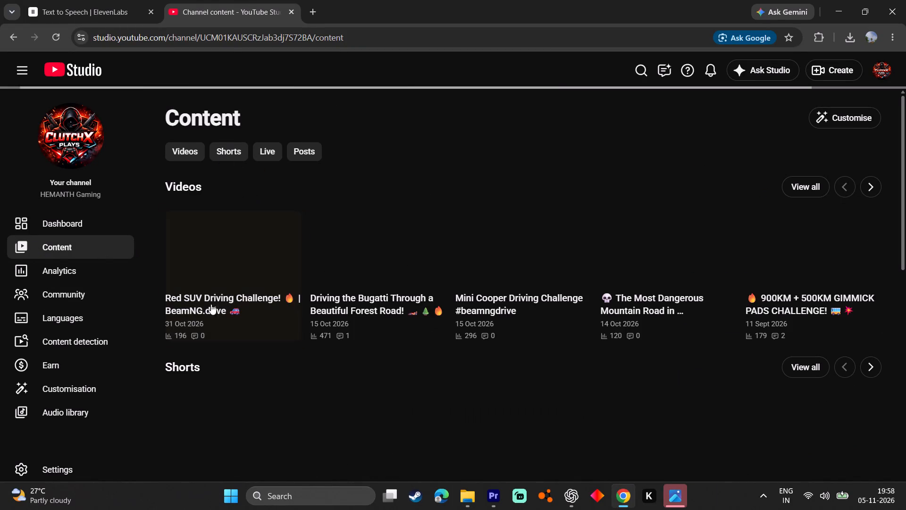
left_click(231, 153)
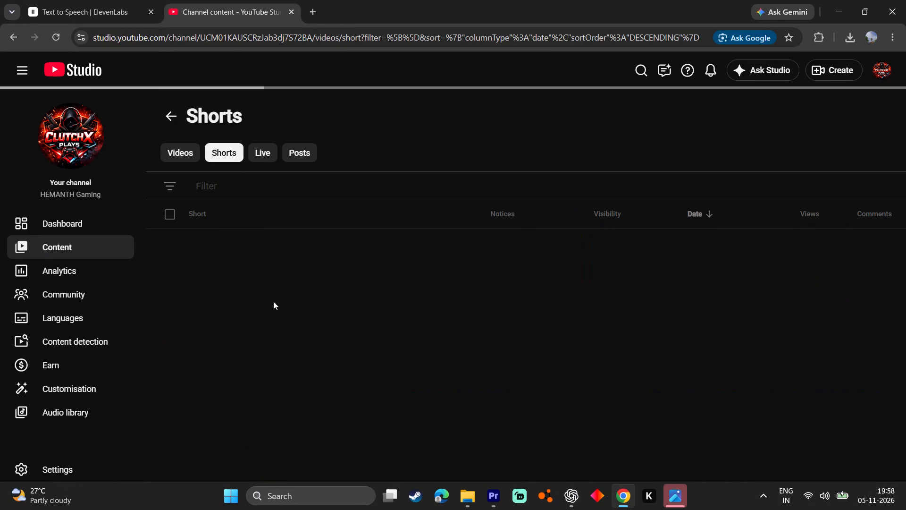
scroll(277, 359, "down", 1)
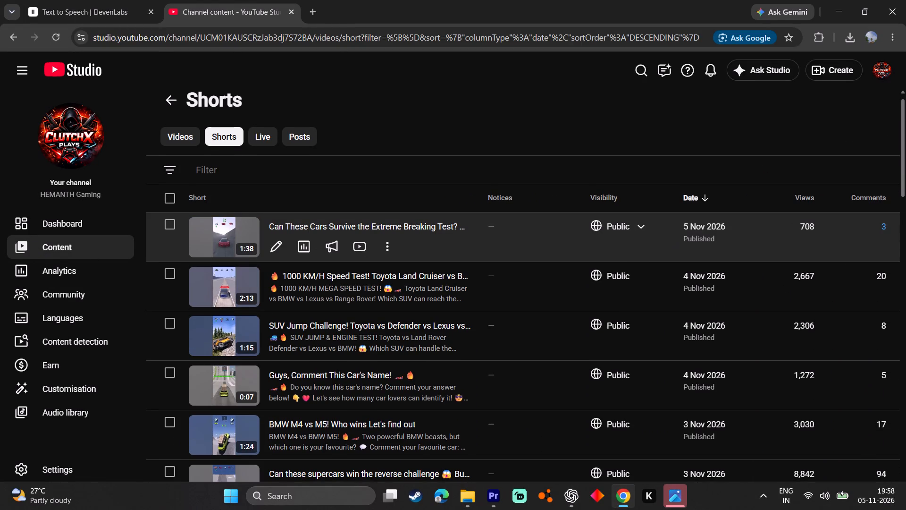
left_click(361, 242)
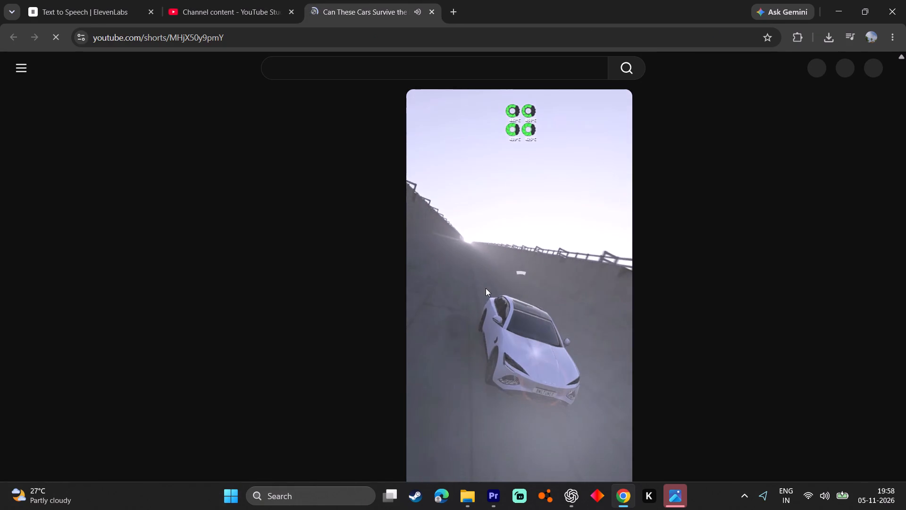
left_click(486, 288)
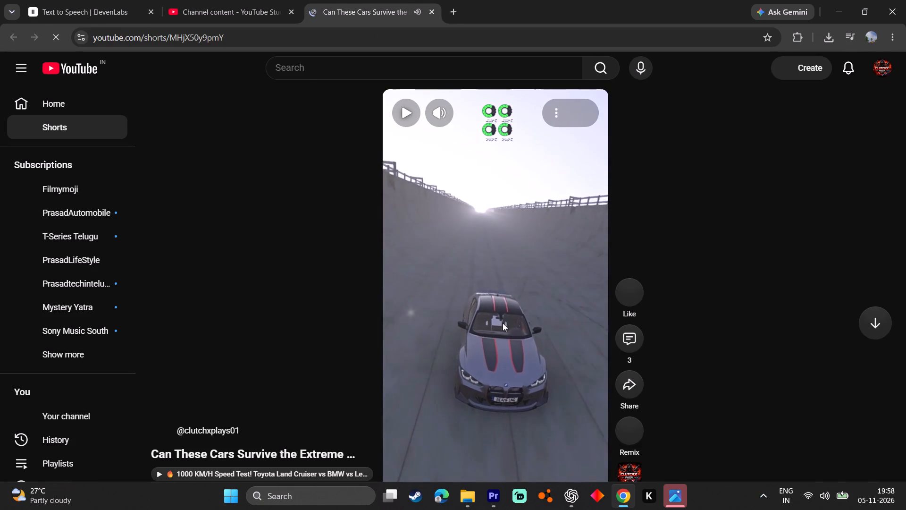
left_click(503, 323)
left_click(624, 338)
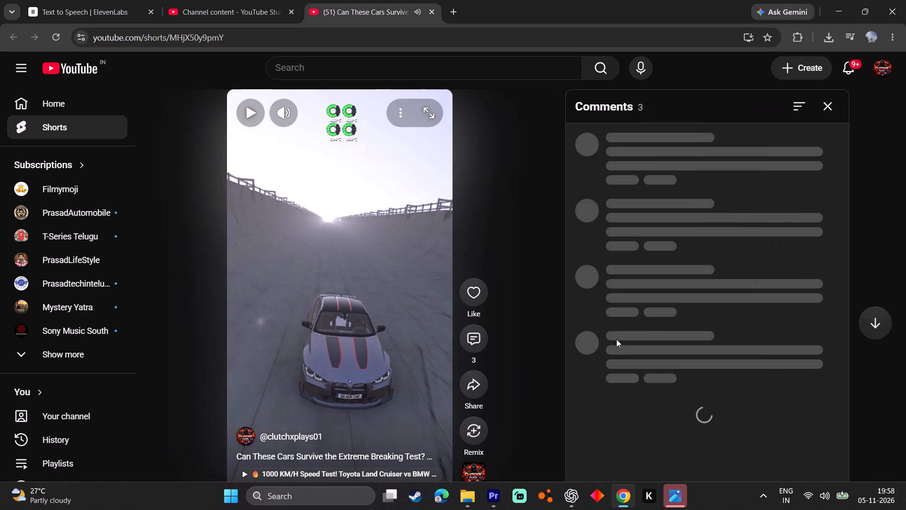
Heart the "Range rover plz" comment and capture a screenshot of just its author line and text.
left_click(610, 171)
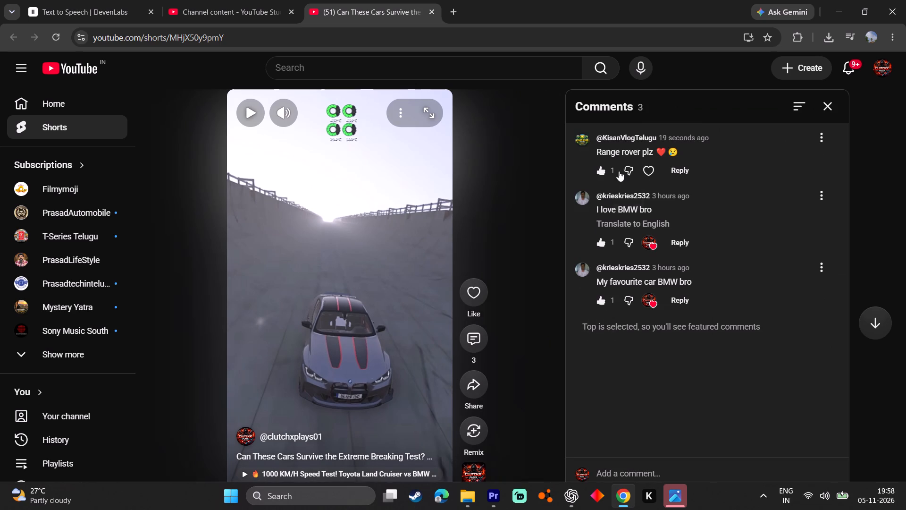
left_click(647, 171)
key("Print")
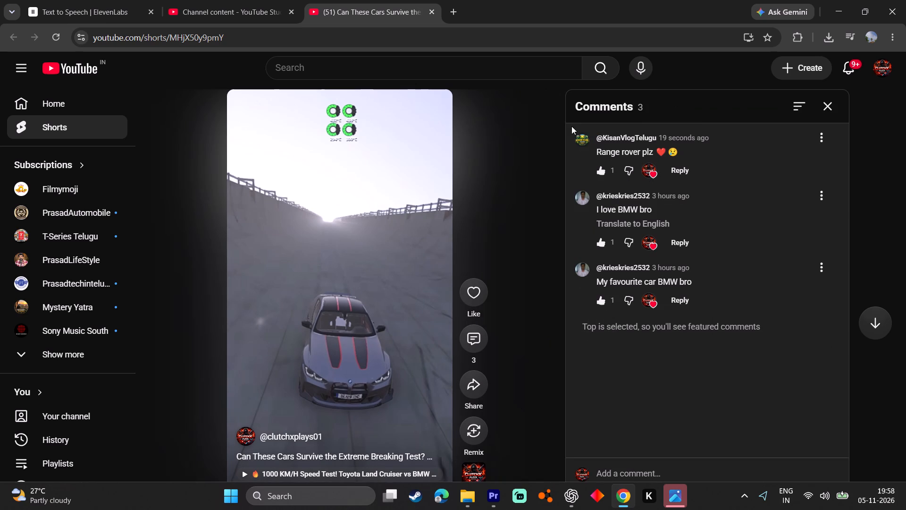
left_click_drag(576, 127, 713, 159)
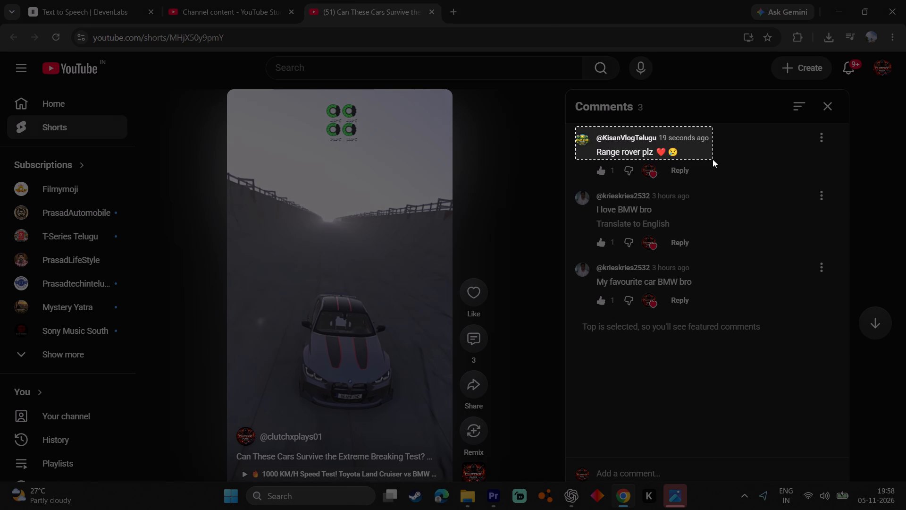
left_click_drag(713, 159, 716, 161)
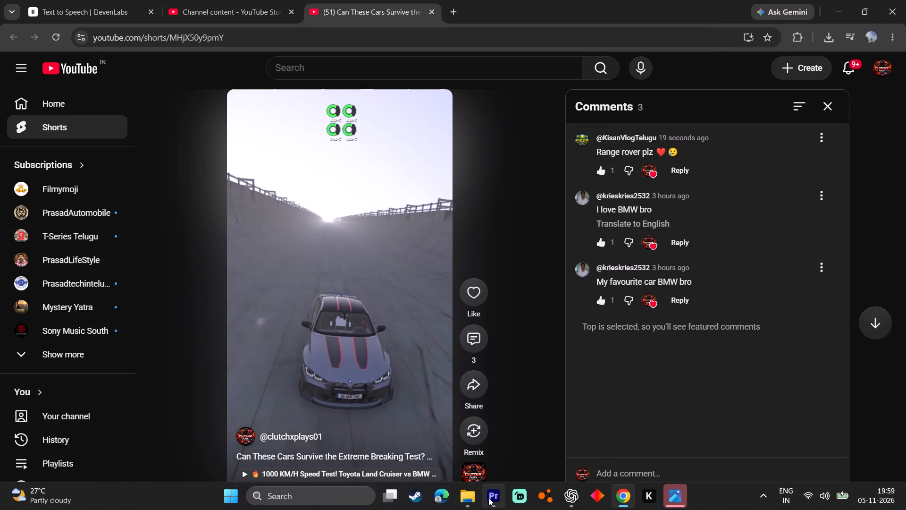
Bring the new "Range rover plz" screenshot from the File Explorer Gallery into Premiere's 1000 project bin.
left_click(460, 498)
left_click(424, 471)
left_click(262, 175)
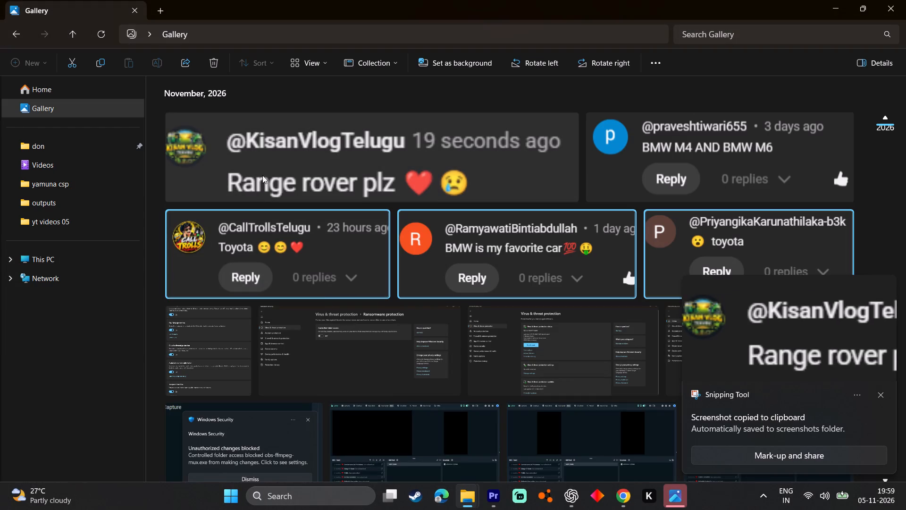
left_click_drag(342, 162, 495, 501)
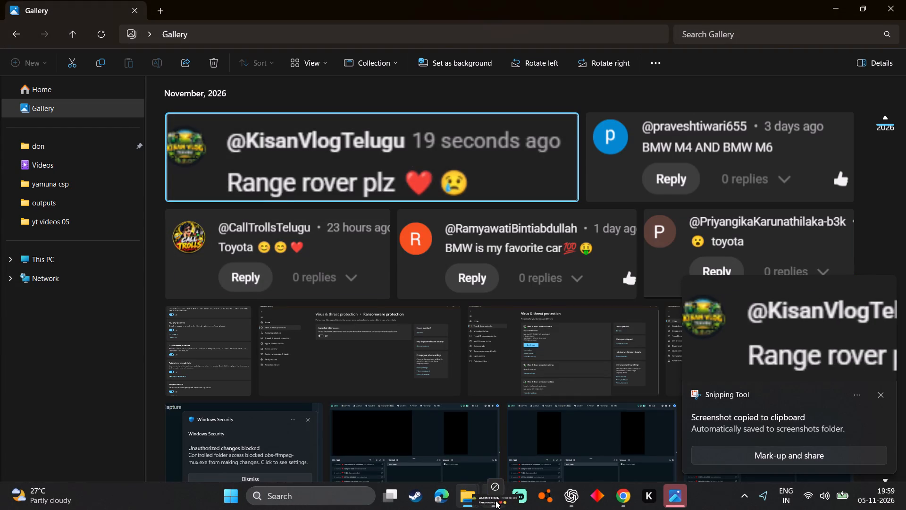
left_click_drag(495, 501, 191, 208)
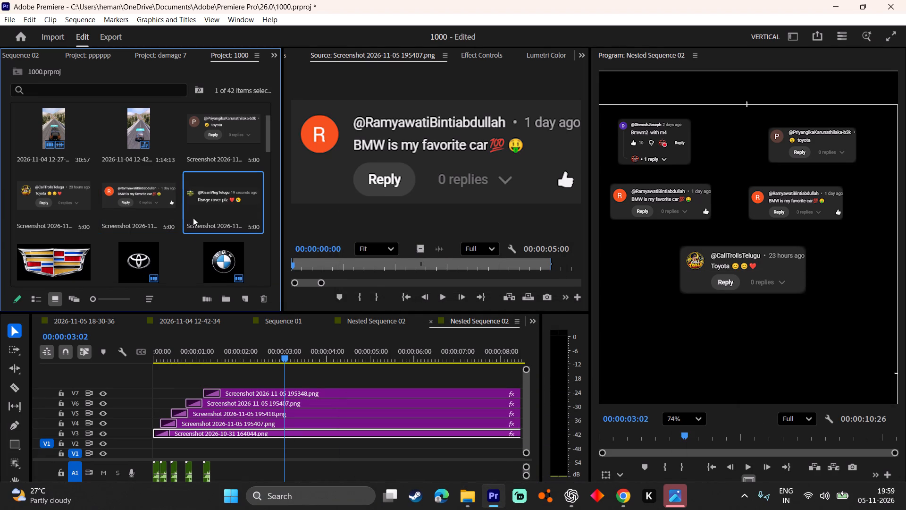
Replace the V3 comment clip with the "Range rover plz" screenshot, Screenshot 2026-11-05 195903.png, loaded as the source clip.
left_click_drag(207, 196, 440, 148)
right_click(329, 433)
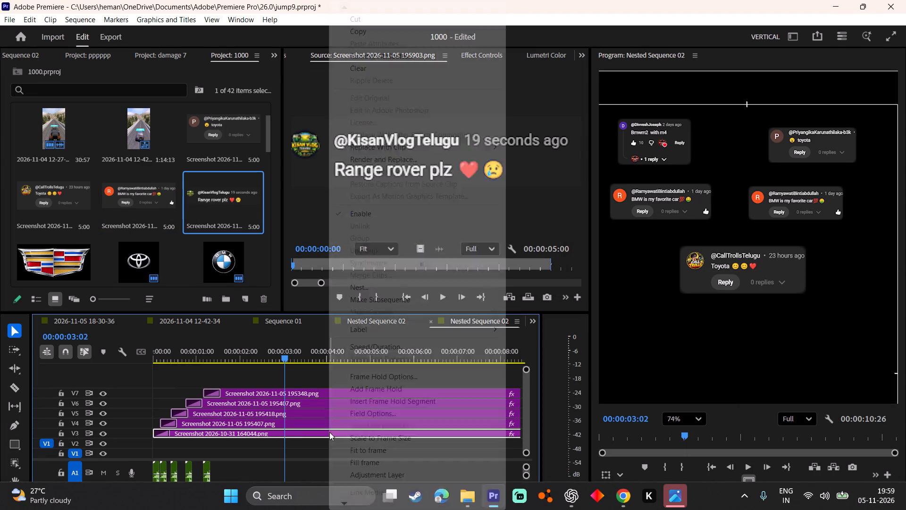
left_click(539, 147)
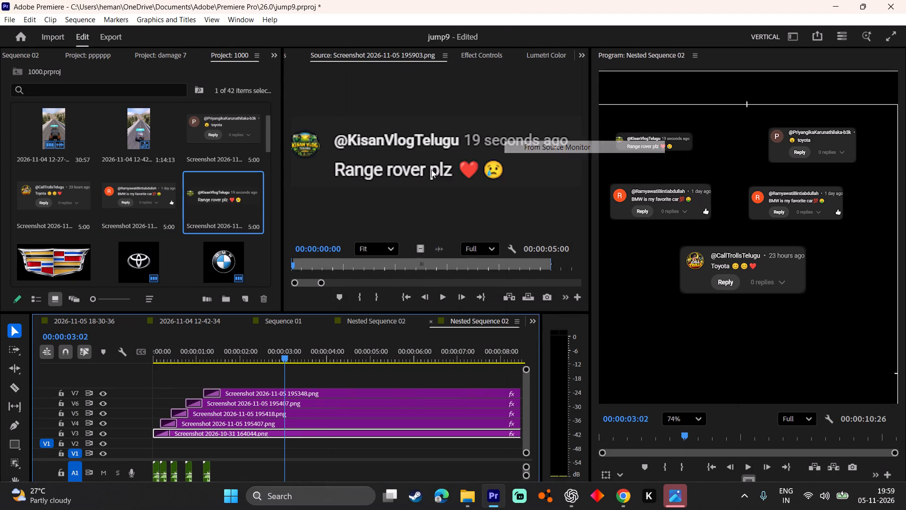
left_click(91, 324)
left_click(212, 370)
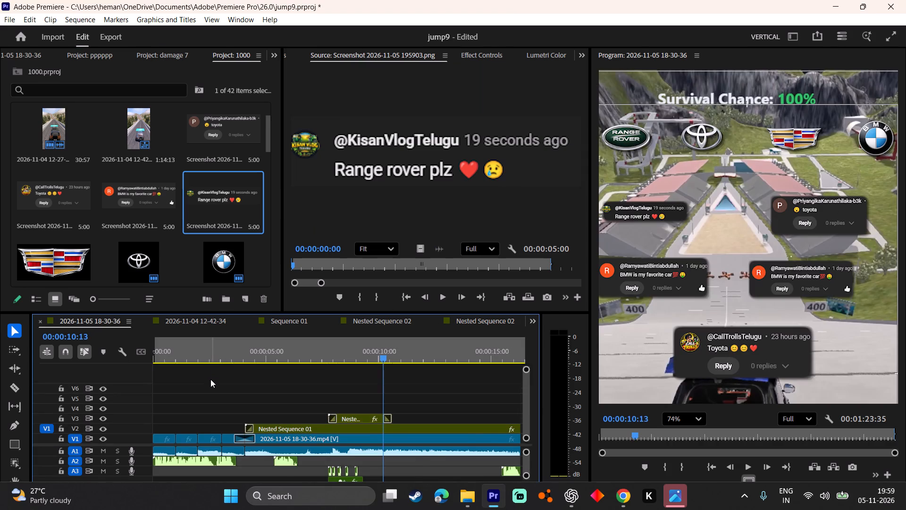
key("minus")
key("minus")
left_click(689, 419)
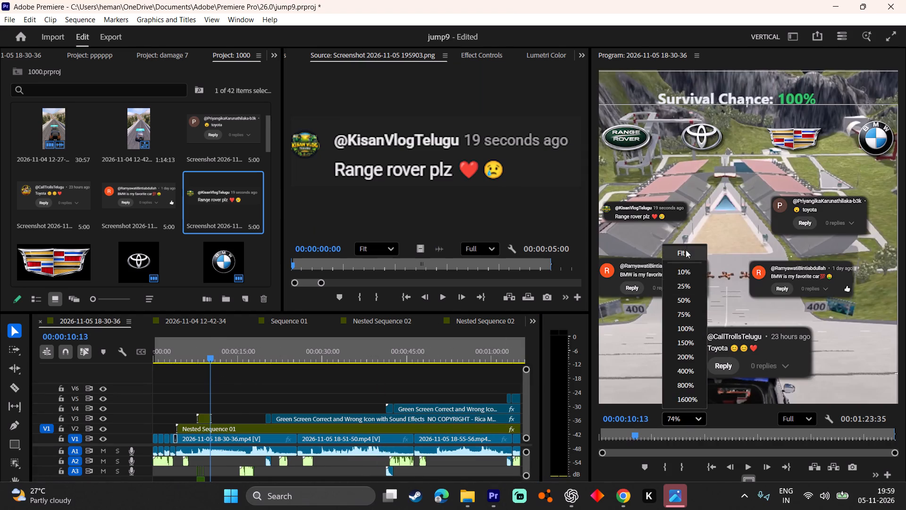
left_click(687, 246)
Play the main sequence from the start through the comment overlay to review the replaced comments.
key("minus")
left_click_drag(184, 352, 111, 360)
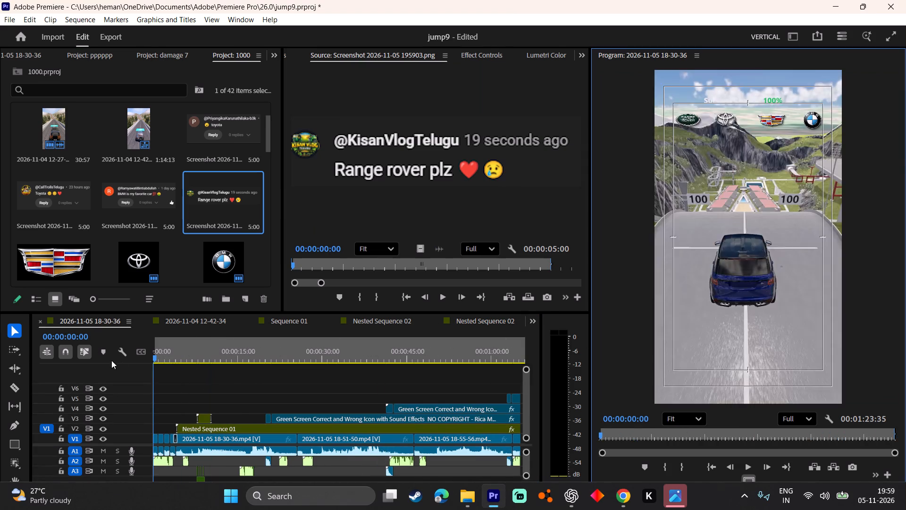
left_click_drag(111, 360, 108, 360)
left_click(192, 369)
key("minus")
key("minus")
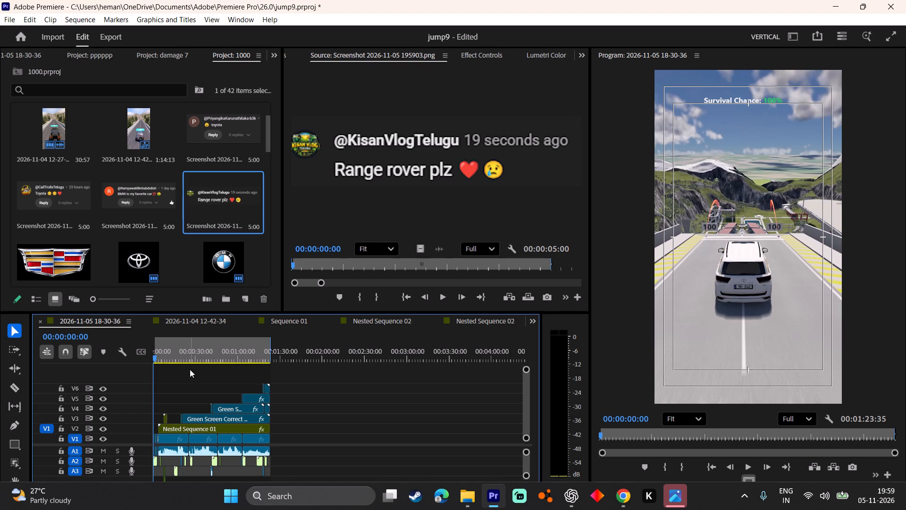
key("space")
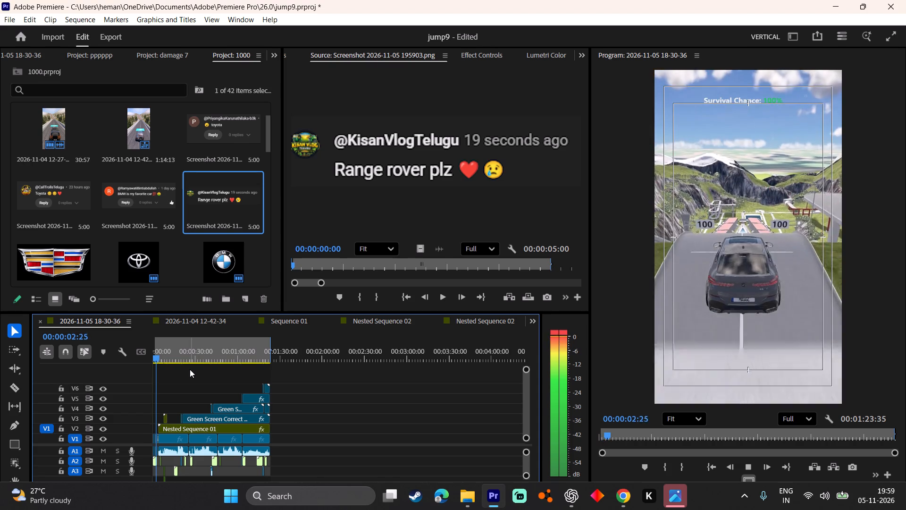
key("equal")
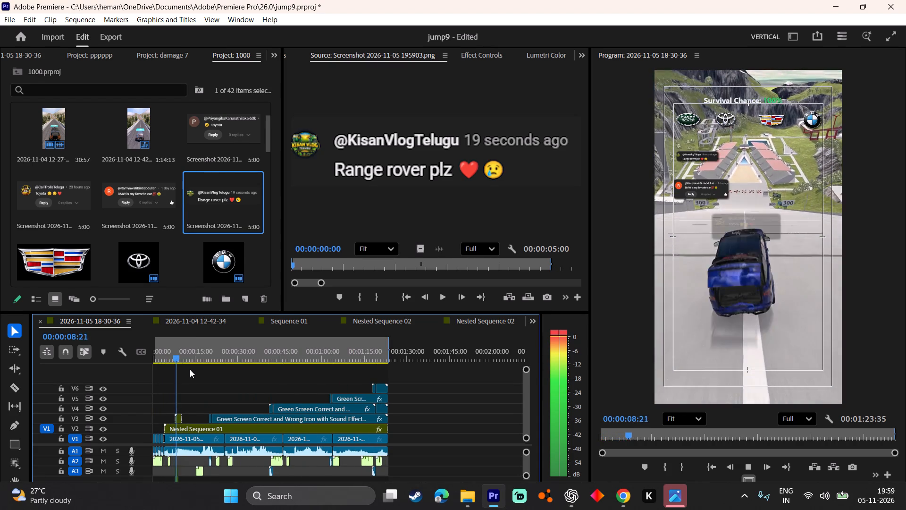
key("space")
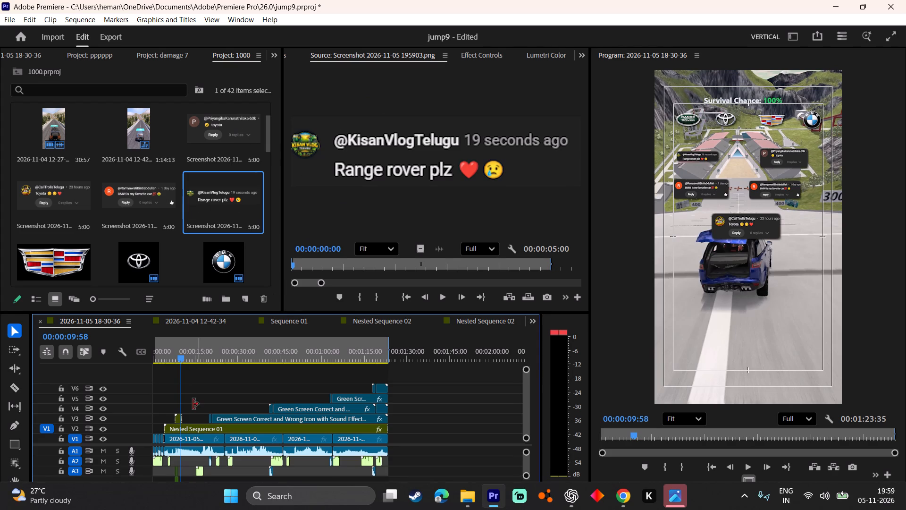
Scale the "Range rover plz" comment clip on V3 of Nested Sequence 02 to 111.
double_click(179, 421)
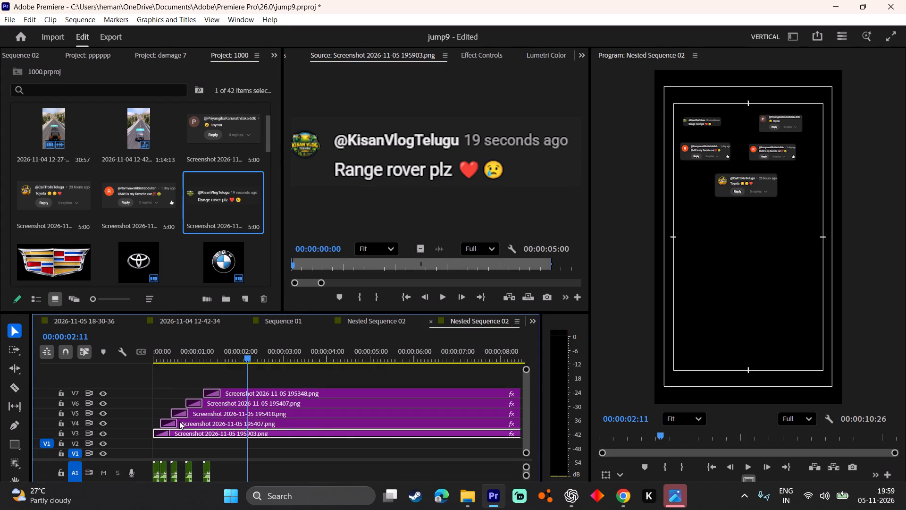
left_click(334, 434)
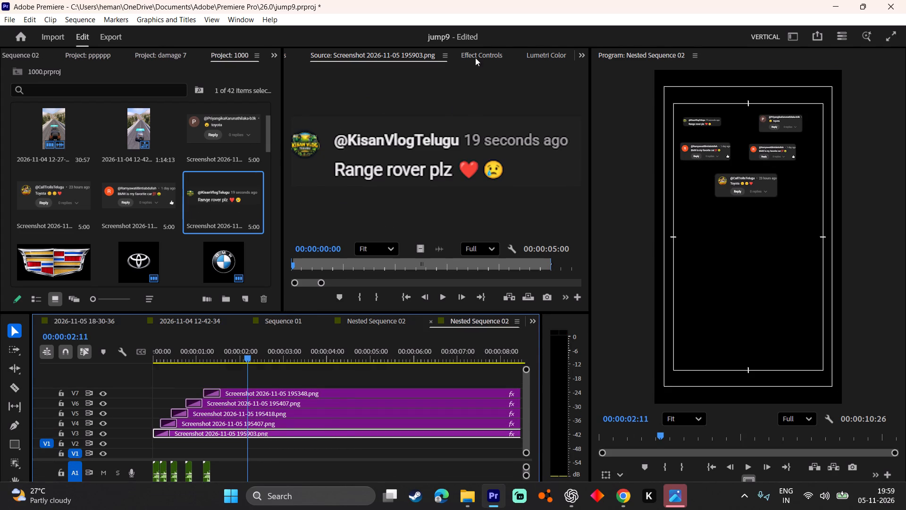
left_click(475, 57)
left_click_drag(380, 141, 389, 142)
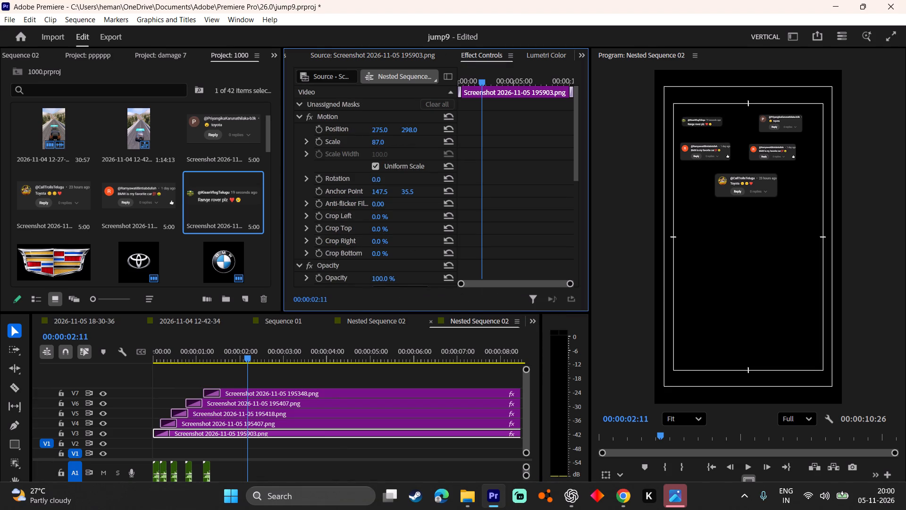
left_click_drag(389, 142, 402, 142)
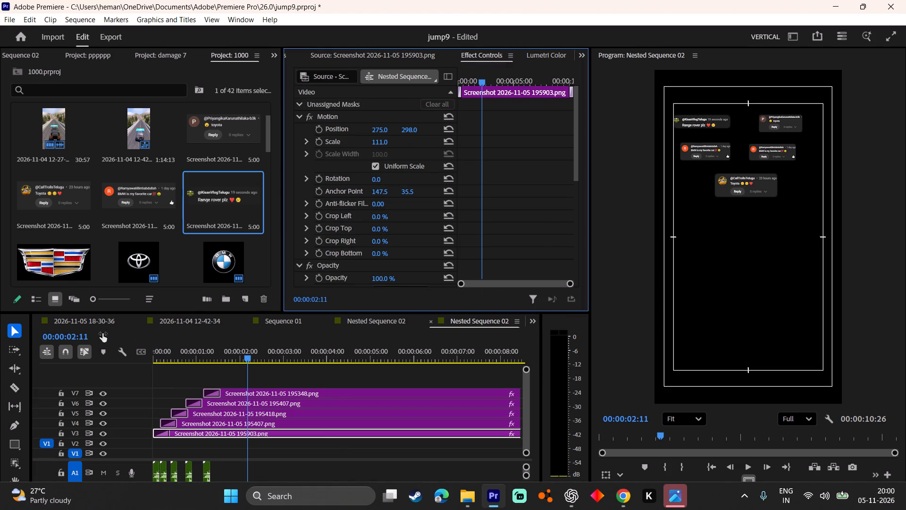
Play the main sequence onward from the comment overlay to check the enlarged comment in context.
left_click(95, 323)
key("space")
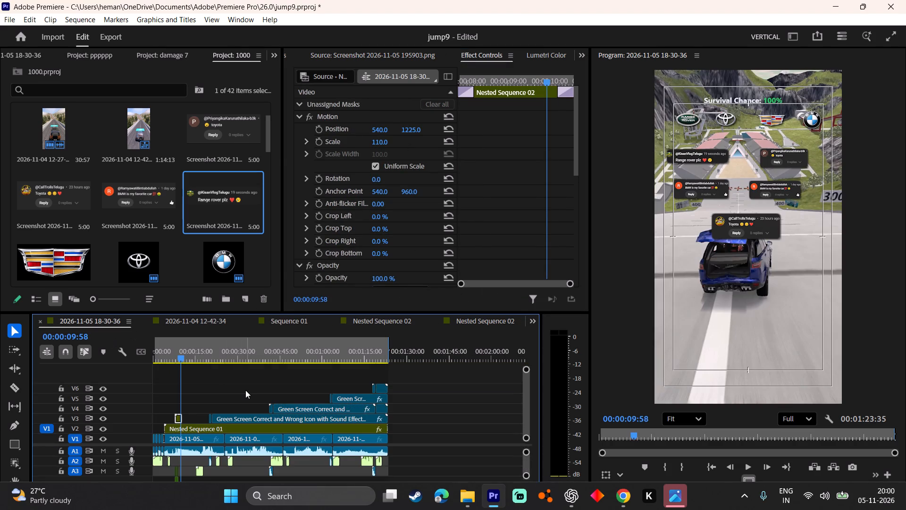
left_click(245, 390)
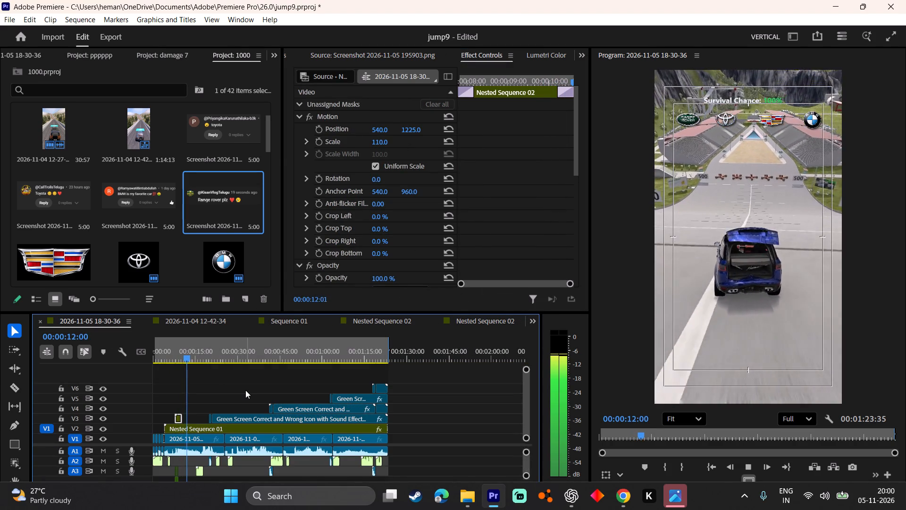
left_click(245, 390)
key("space")
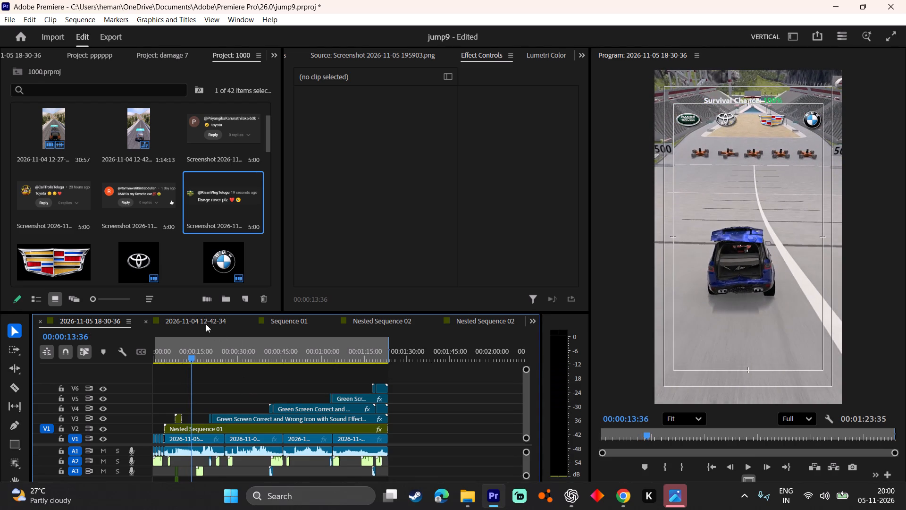
left_click(201, 319)
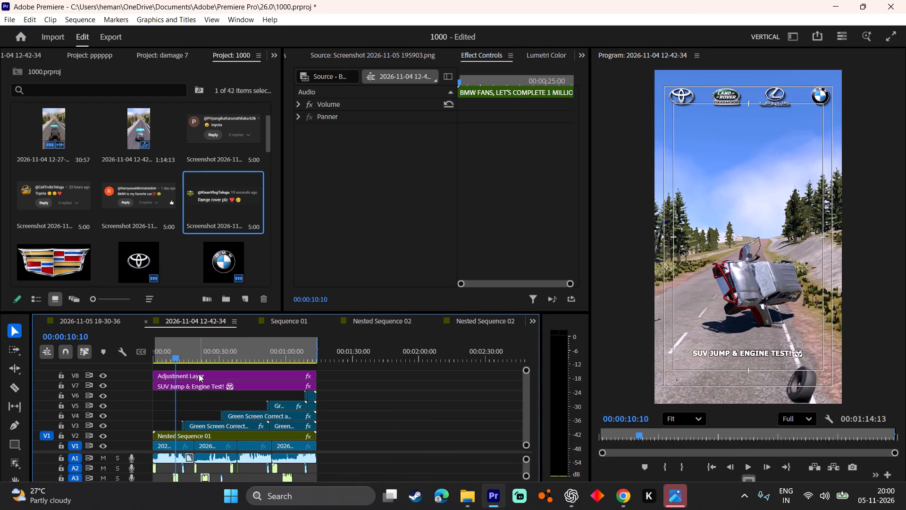
left_click_drag(200, 374, 109, 325)
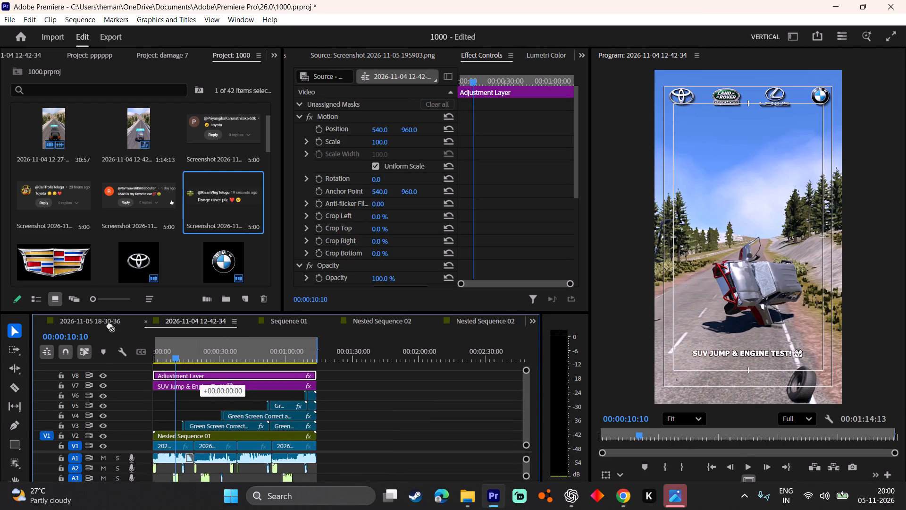
left_click_drag(109, 325, 147, 374)
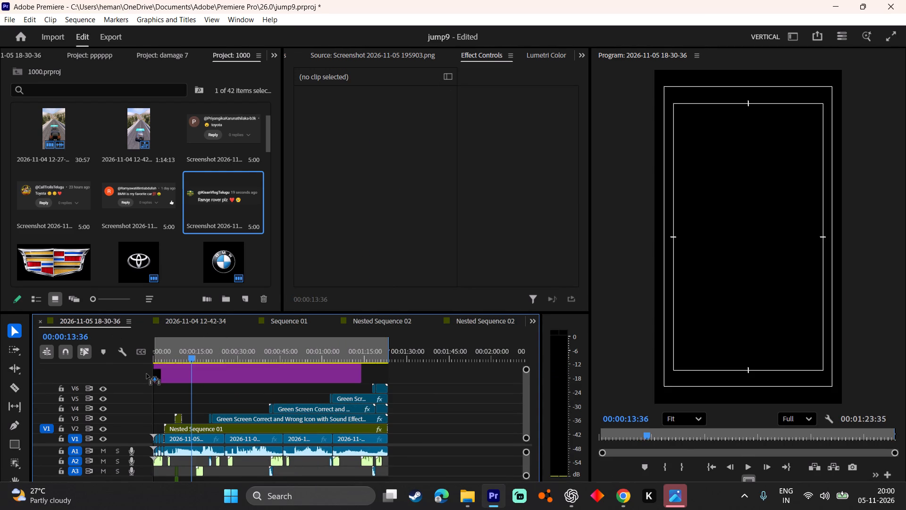
left_click_drag(147, 374, 141, 374)
Extend the V7 Adjustment Layer to the end of the other clips at 00:01:23:35 and move the playhead past the end.
left_click_drag(363, 373, 367, 371)
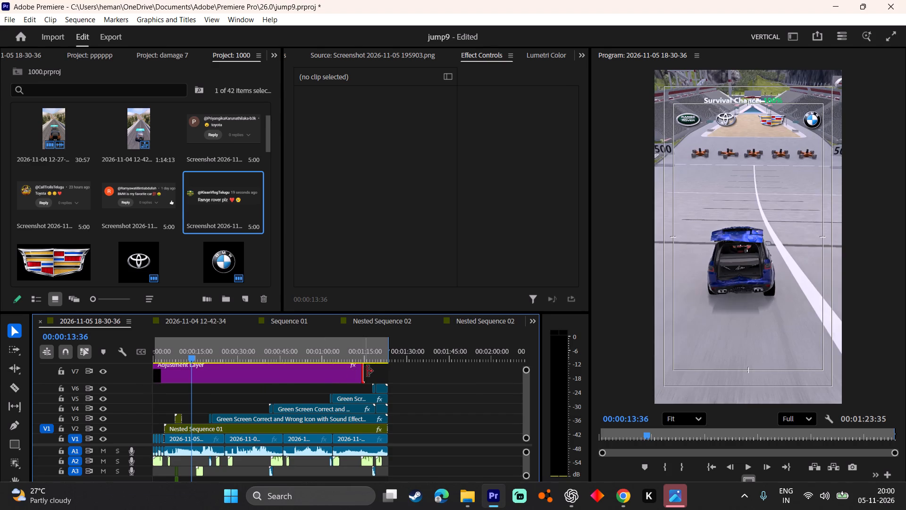
left_click_drag(367, 371, 397, 370)
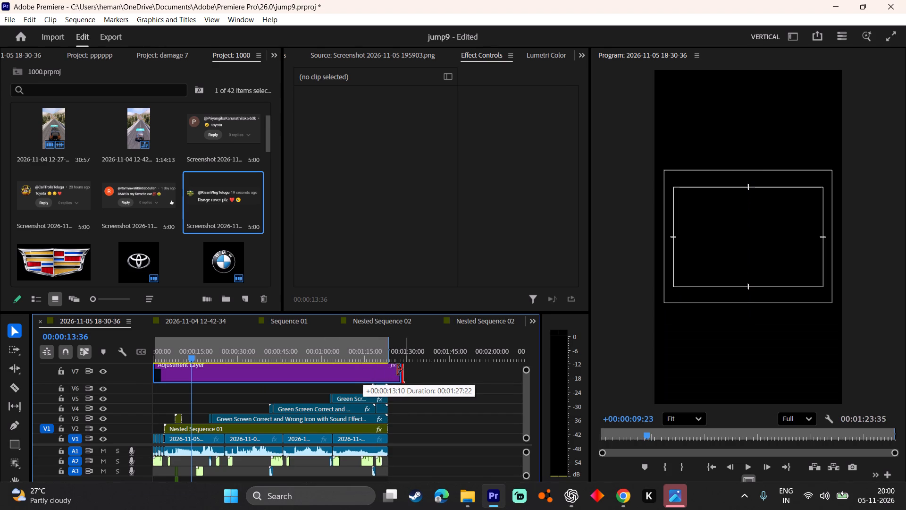
left_click_drag(397, 370, 391, 370)
left_click(393, 362)
left_click(398, 352)
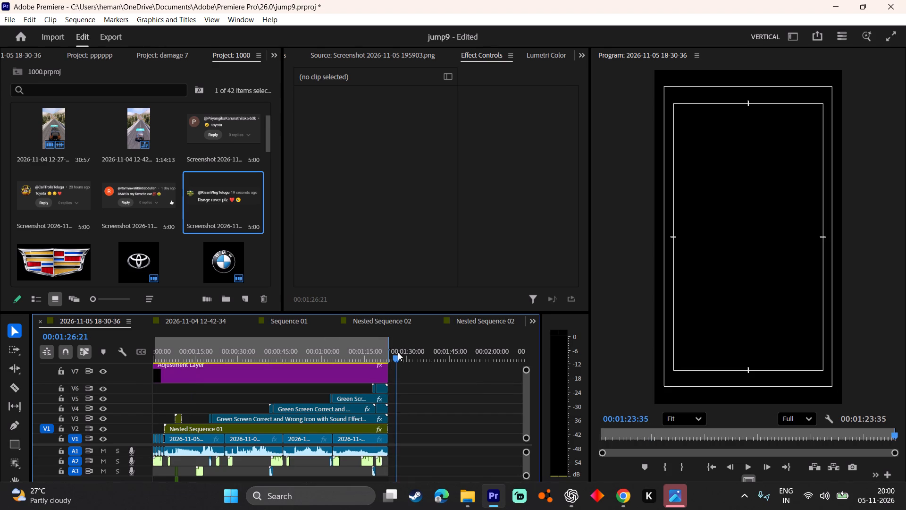
Trim the ends of the V3 green-screen icon clip and the V7 Adjustment Layer back one frame to 00:01:23:34.
key("Up")
key("equal")
key("equal")
key("equal")
key("equal")
key("equal")
key("equal")
key("equal")
key("equal")
key("equal")
key("equal")
key("equal")
key("equal")
key("equal")
key("equal")
key("equal")
key("equal")
key("equal")
key("equal")
key("equal")
key("equal")
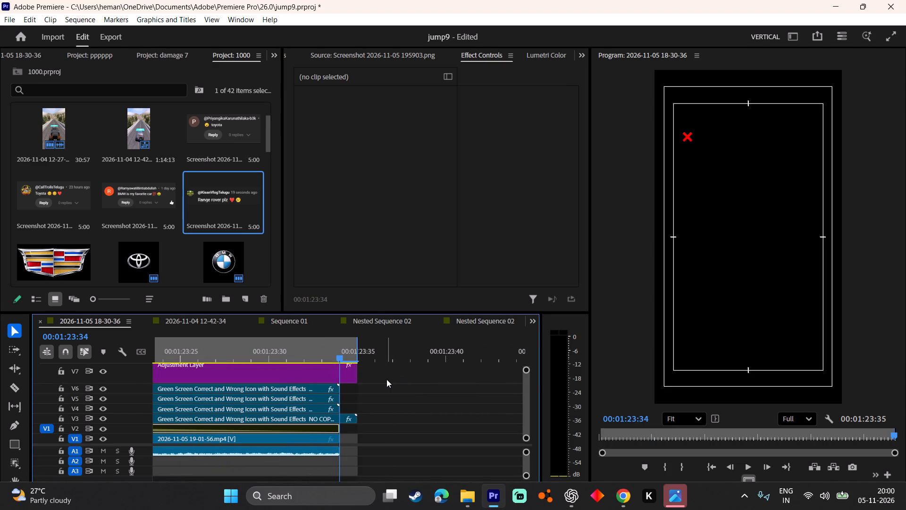
left_click_drag(366, 417, 359, 417)
left_click_drag(359, 417, 358, 416)
left_click_drag(358, 416, 348, 416)
left_click_drag(362, 373, 351, 373)
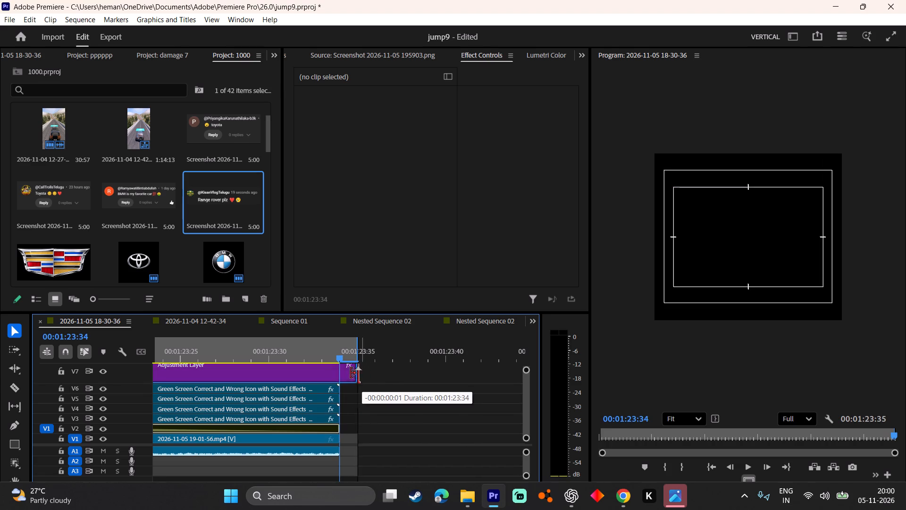
left_click_drag(351, 373, 345, 373)
left_click(374, 380)
key("o")
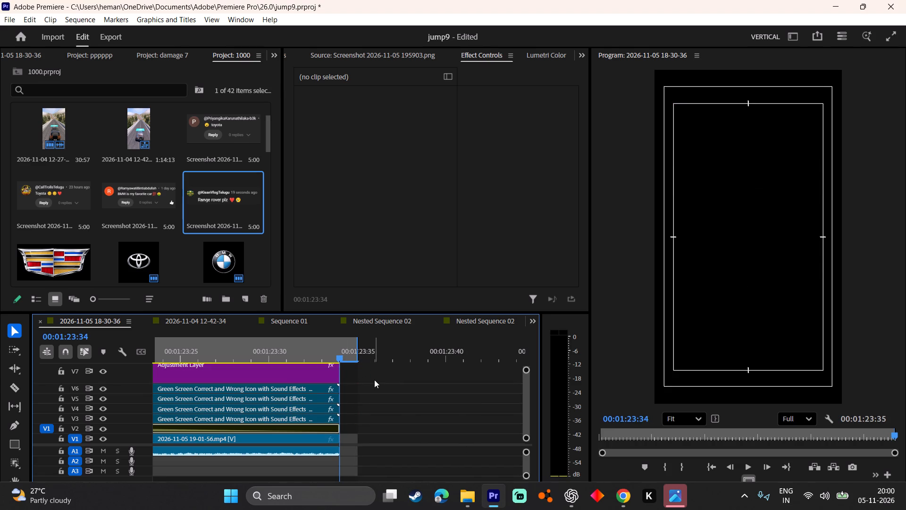
Play the main sequence from its start through the comment overlay at about 00:00:09 to review the opening.
key("minus")
key("minus")
key("minus")
key("minus")
key("minus")
key("minus")
key("minus")
key("minus")
key("minus")
key("minus")
key("minus")
key("minus")
left_click_drag(226, 349, 112, 363)
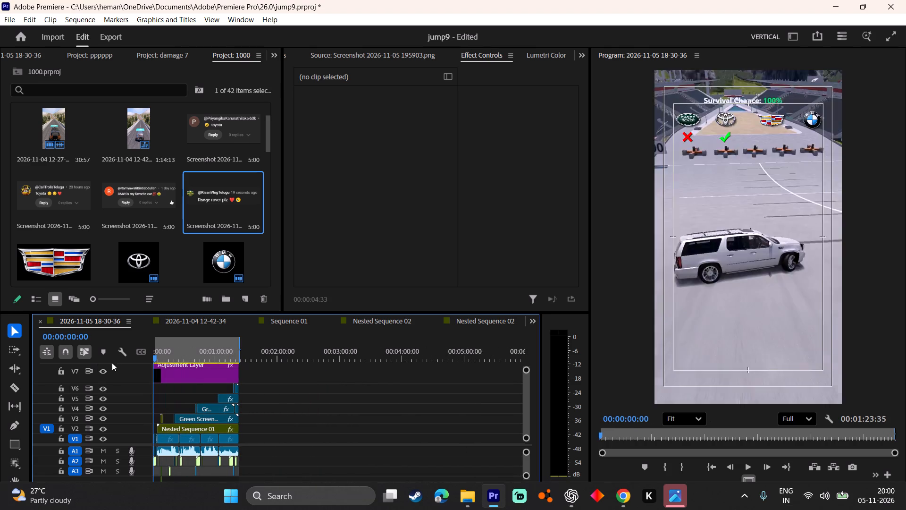
left_click_drag(112, 363, 94, 365)
left_click(311, 400)
key("space")
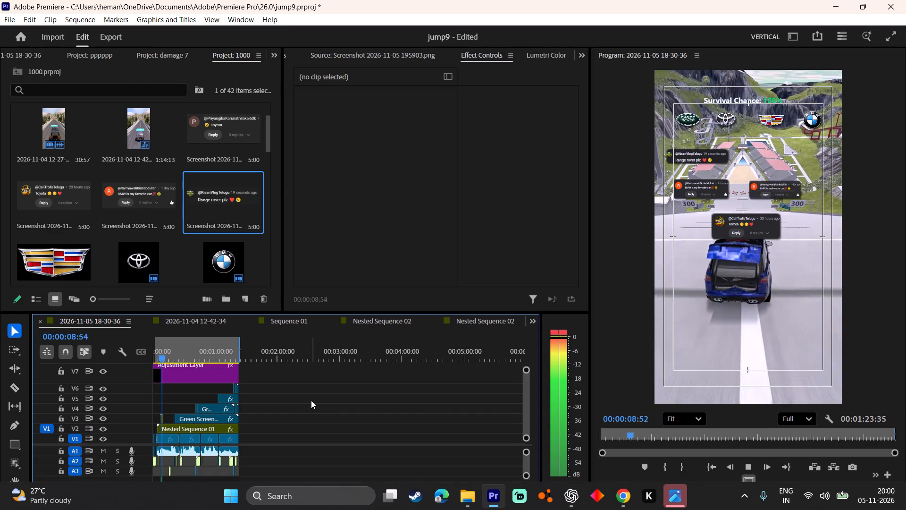
key("space")
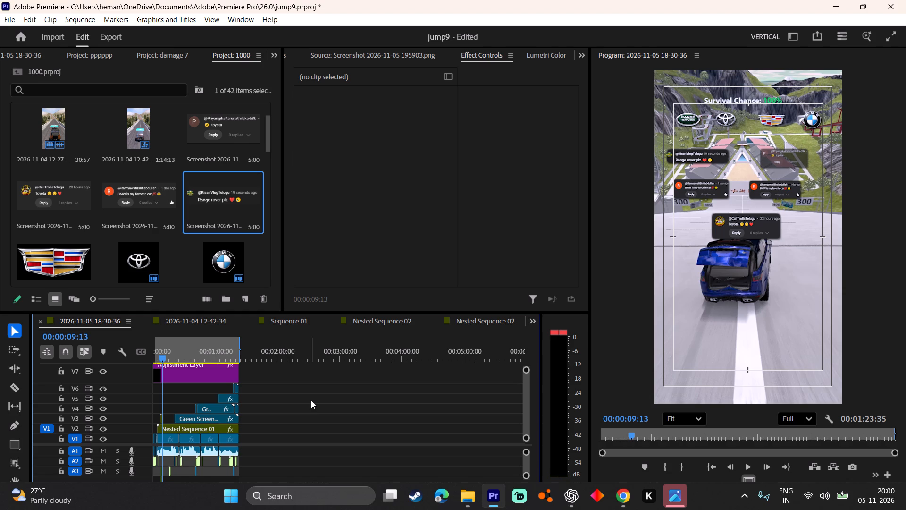
Return the playhead to the start of the main sequence and save the project.
key("Up")
key("Up")
key("Up")
key("Up")
key("Up")
key("Up")
key("Up")
key("Up")
key("Up")
key("Up")
key("Up")
key("Up")
key("Up")
key("Up")
key("Up")
key("Up")
key("Up")
key("Up")
key("Up")
key("Up")
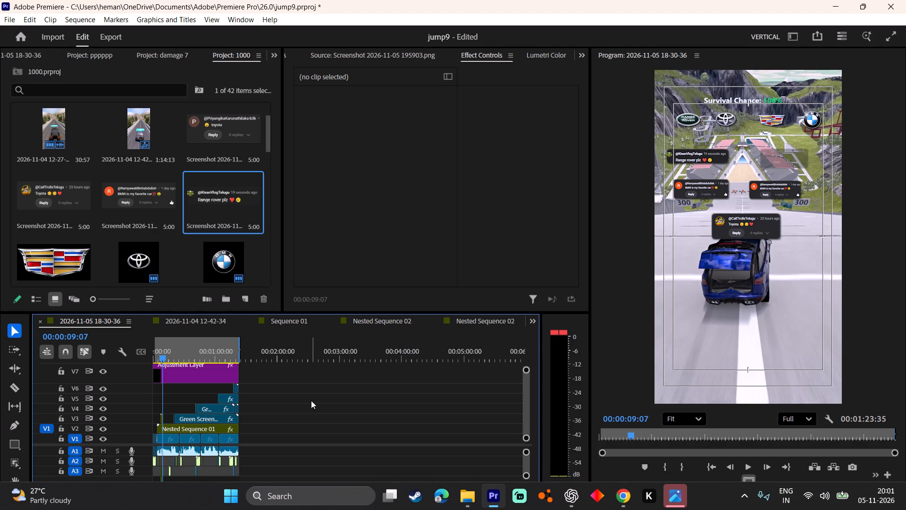
key("ctrl+s")
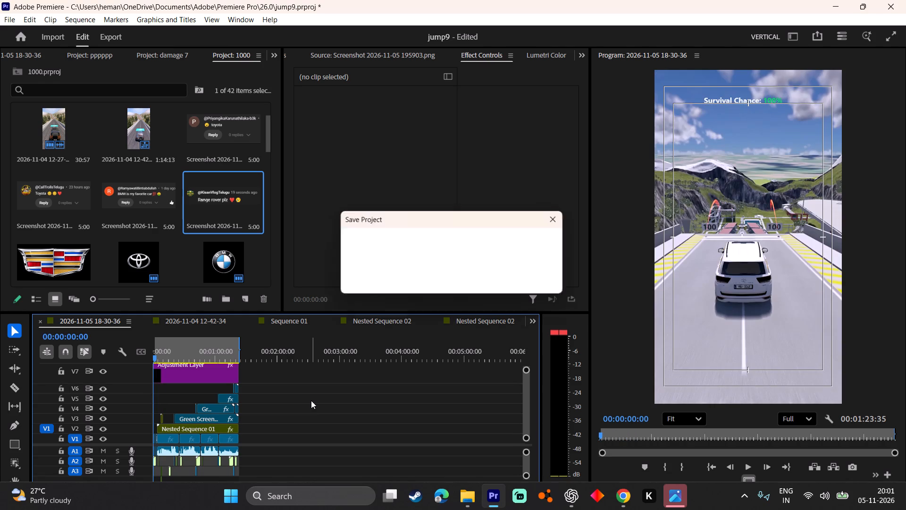
Play the main sequence from the start through the first car's crash, stopping at about 00:00:20.
key("space")
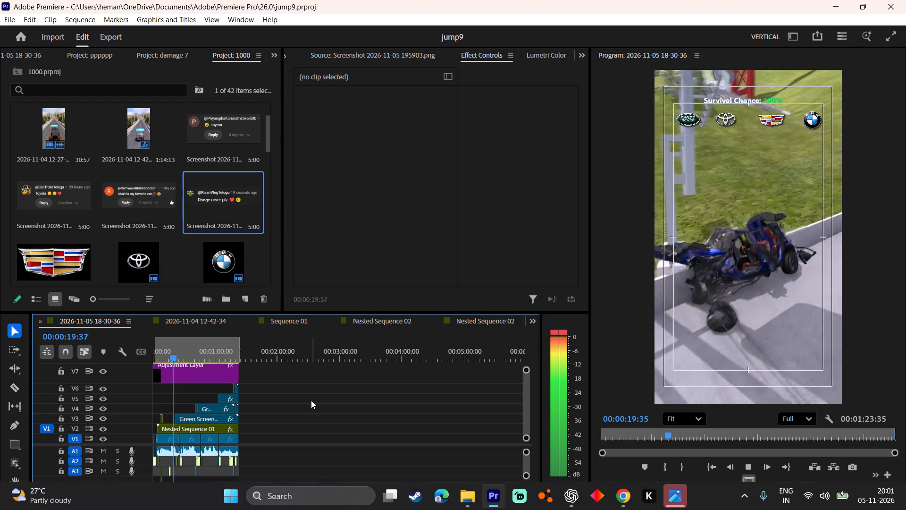
key("space")
Shorten the end of the "Wait for the end and don't forget to subscribe" audio clip on A3 by about 00:00:01:21.
type("=")
key("equal")
key("equal")
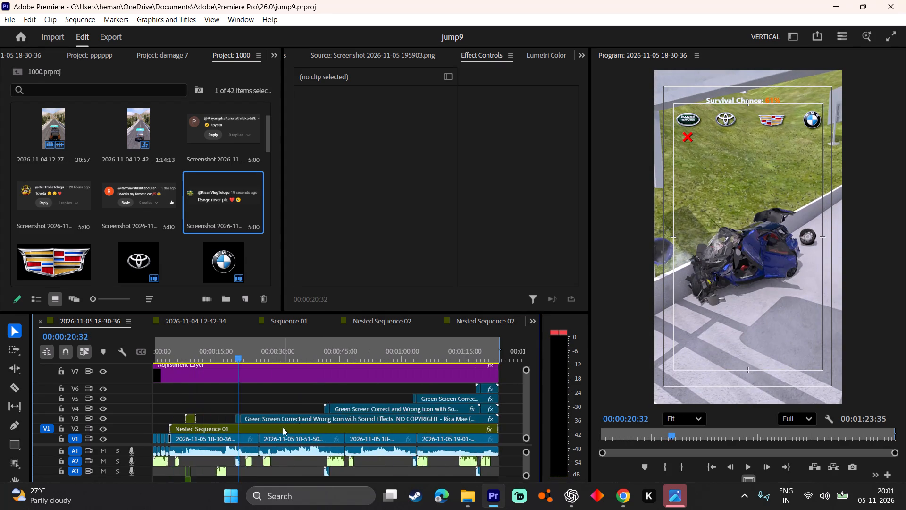
left_click_drag(291, 471, 280, 470)
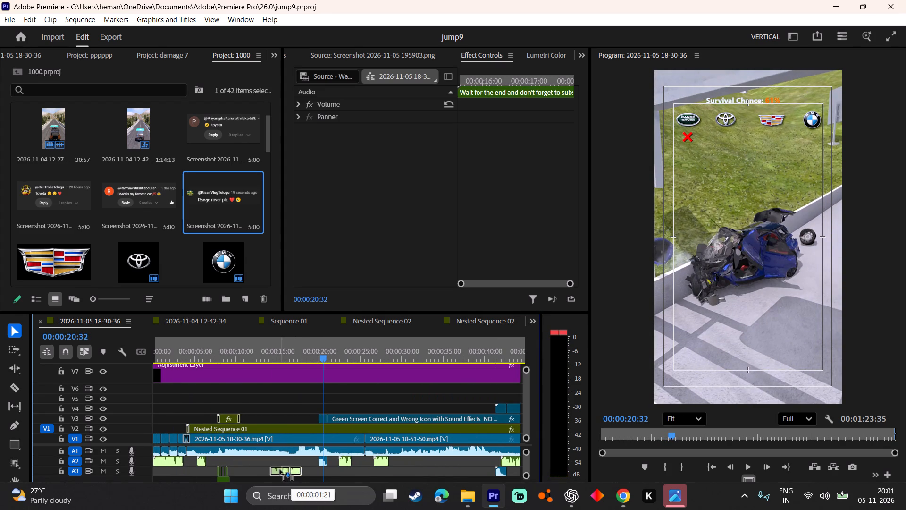
left_click_drag(280, 470, 280, 469)
Play from the shortened A3 voice clip through the second car's crash to about 00:00:43 to check the edit.
key("Up")
key("Up")
key("Up")
key("space")
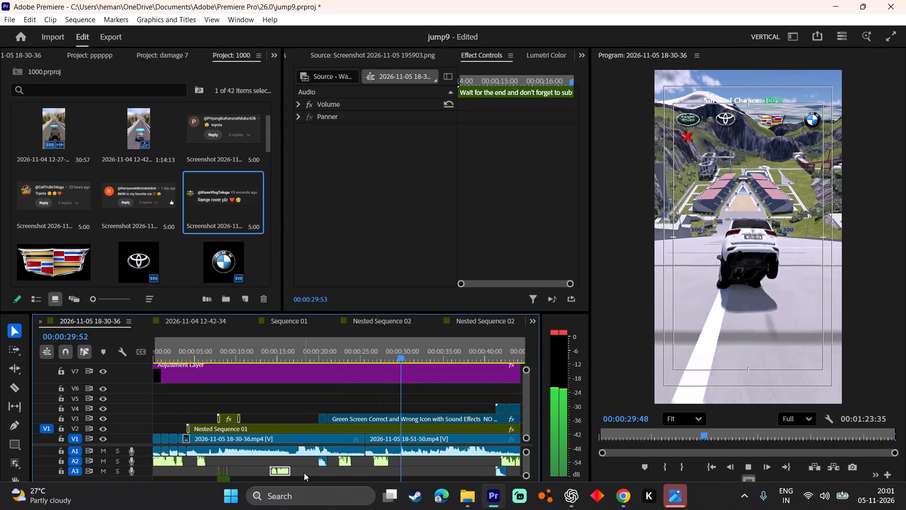
key("minus")
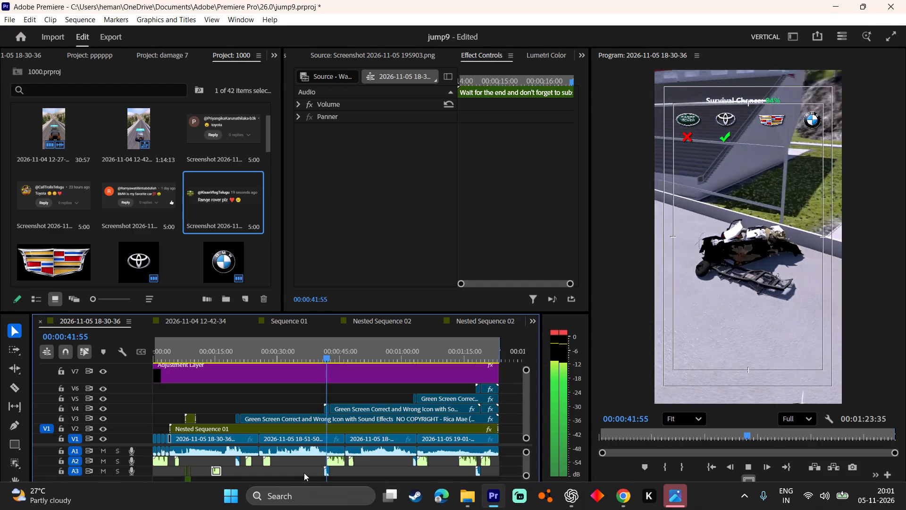
key("space")
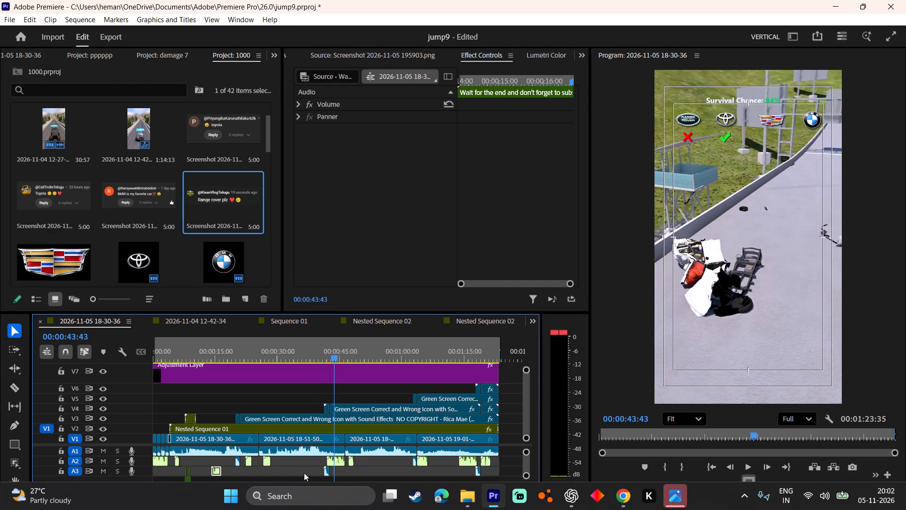
Go back to the second car's result icon and replay it briefly, stopping at 00:00:41:51.
key("minus")
key("minus")
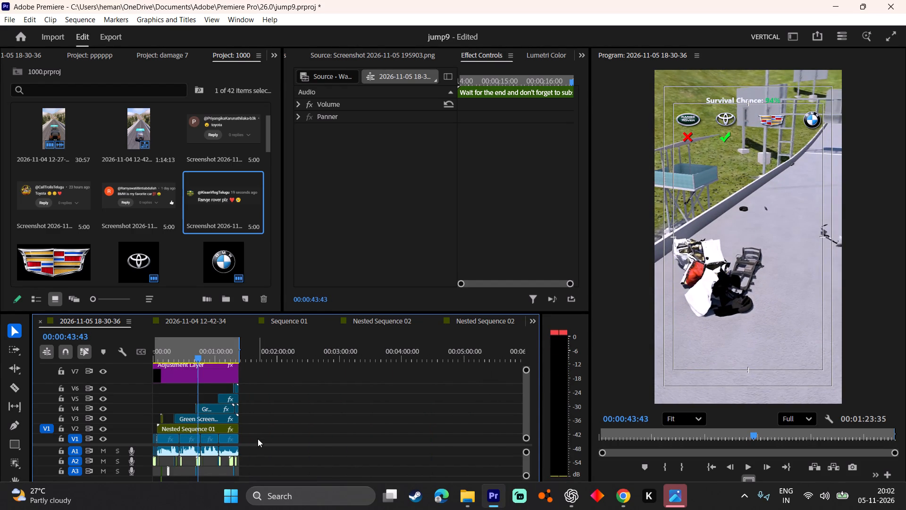
key("equal")
key("equal")
key("equal")
key("equal")
left_click_drag(330, 352, 314, 353)
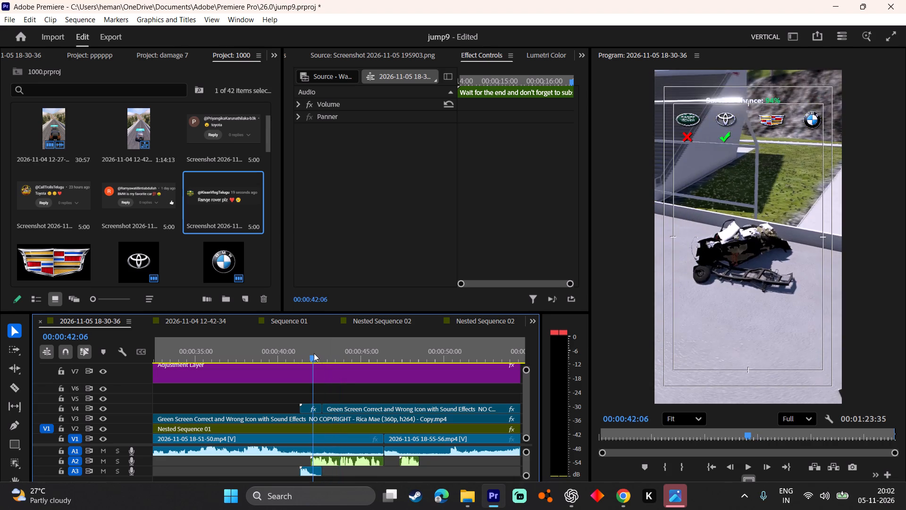
left_click_drag(314, 353, 305, 356)
key("space")
key("space")
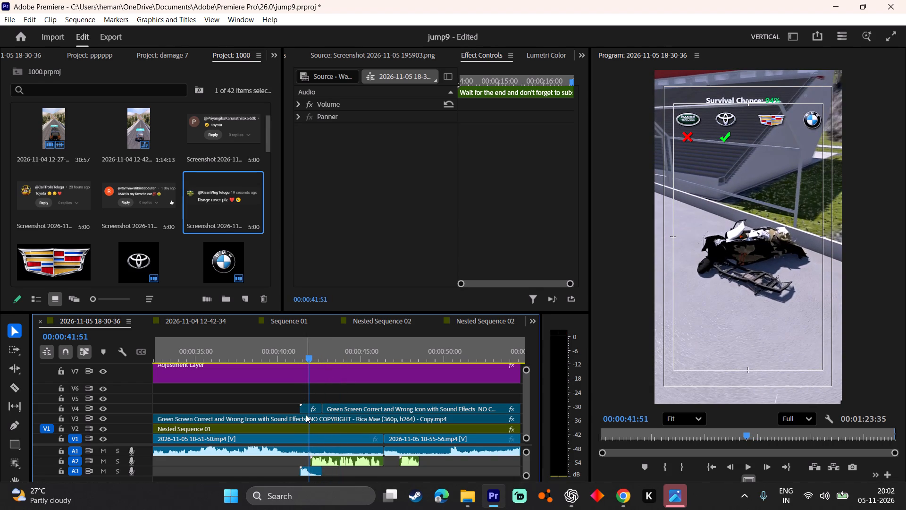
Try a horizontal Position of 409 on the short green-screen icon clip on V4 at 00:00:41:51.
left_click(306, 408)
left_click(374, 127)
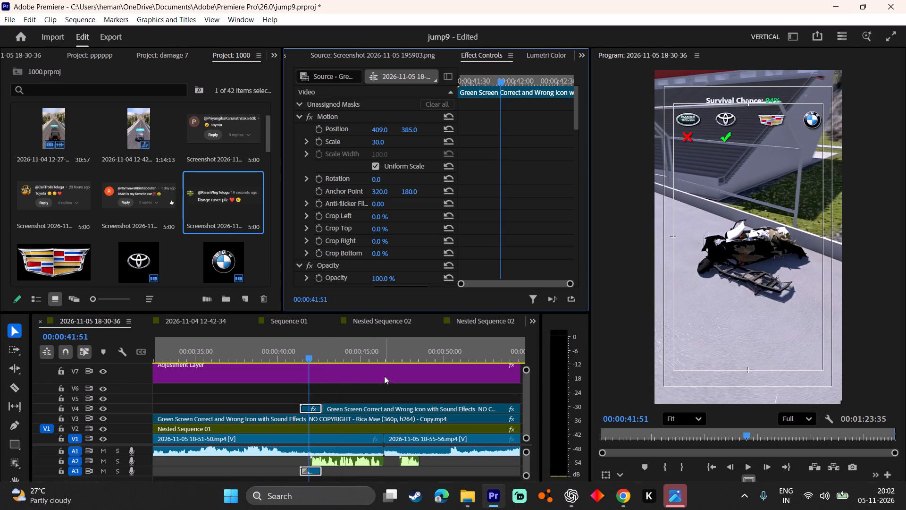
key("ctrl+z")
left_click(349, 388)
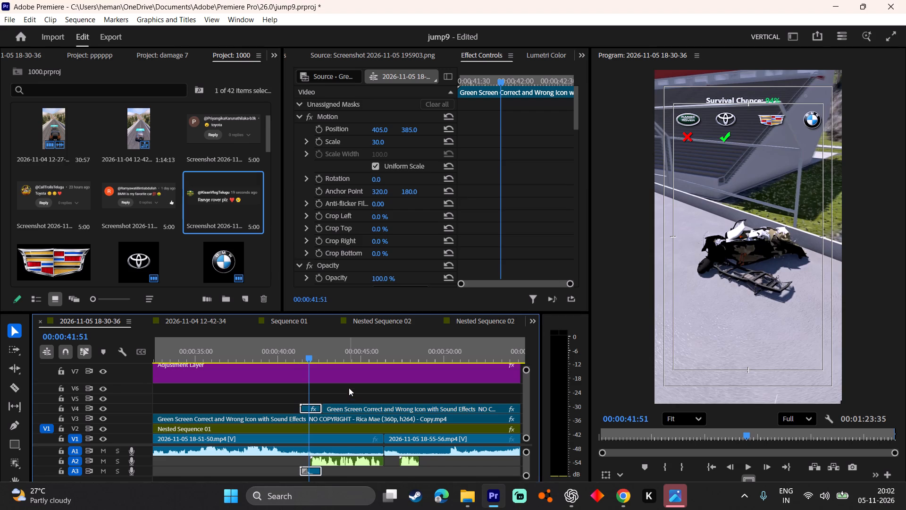
Play the main sequence onward from 00:00:41:51 to review the remaining car jumps.
key("space")
type("--")
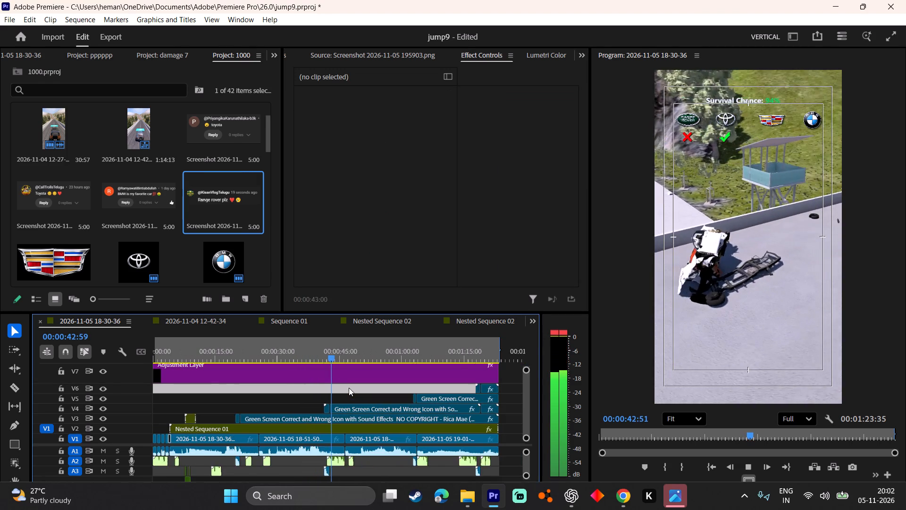
key("minus")
left_click(409, 394)
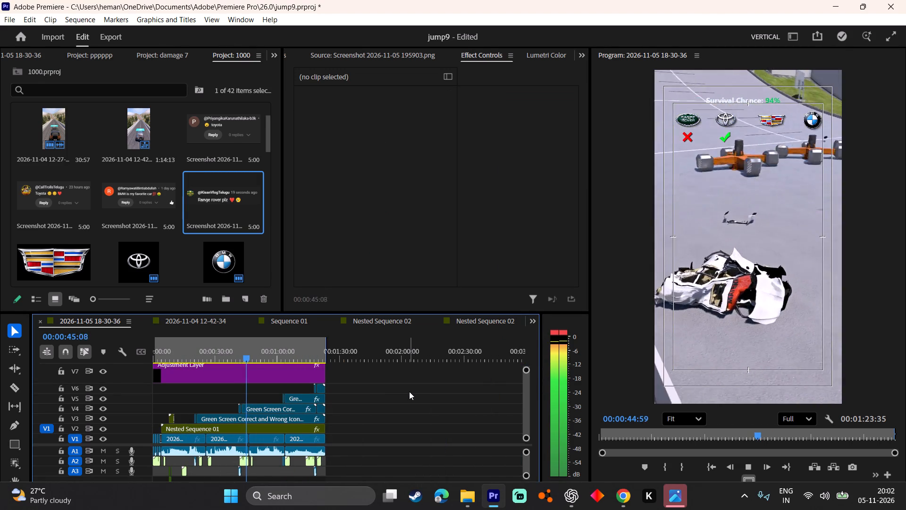
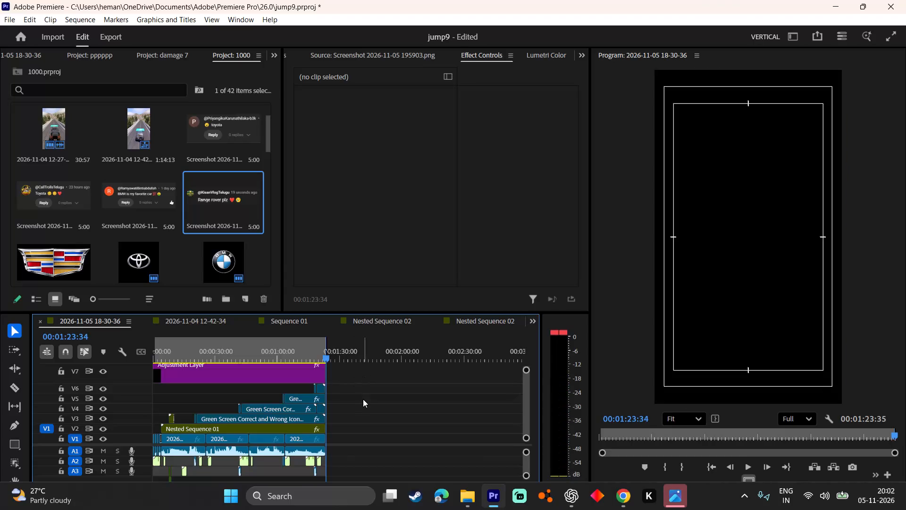
key("equal")
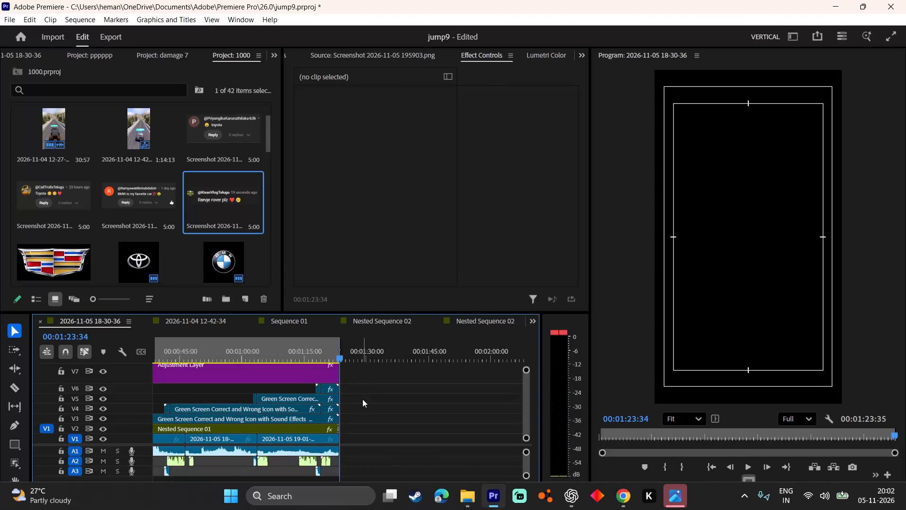
key("equal")
left_click_drag(362, 383, 337, 414)
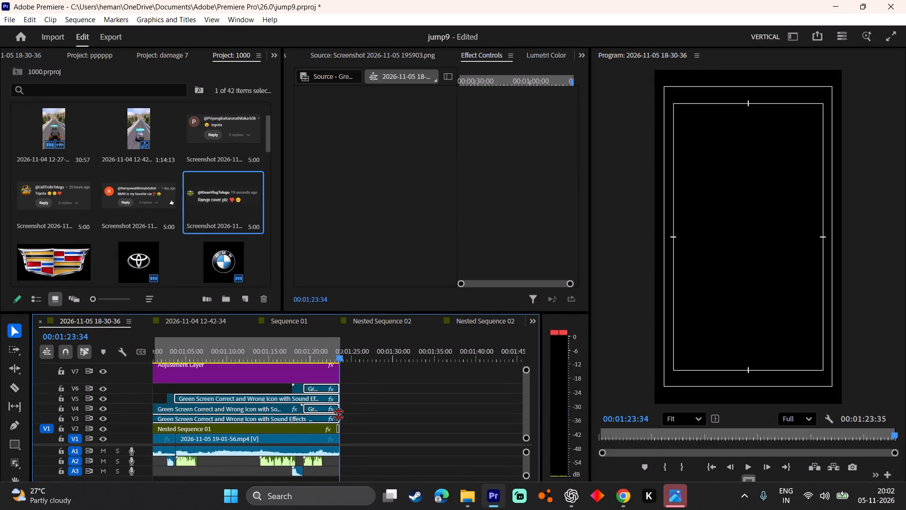
key("ctrl+d")
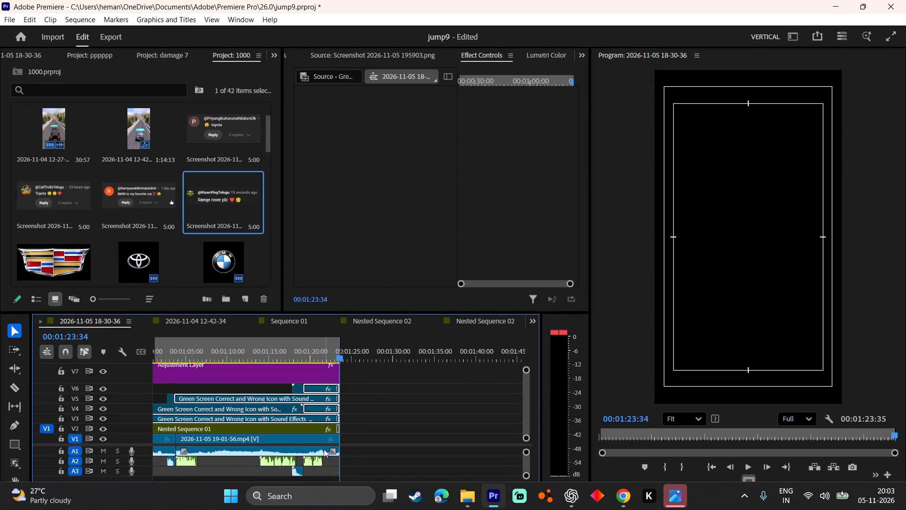
left_click(324, 449)
key("ctrl+d")
Play the ending from about 00:01:18:46 to the end of the sequence to check the transitions.
left_click_drag(319, 342, 302, 354)
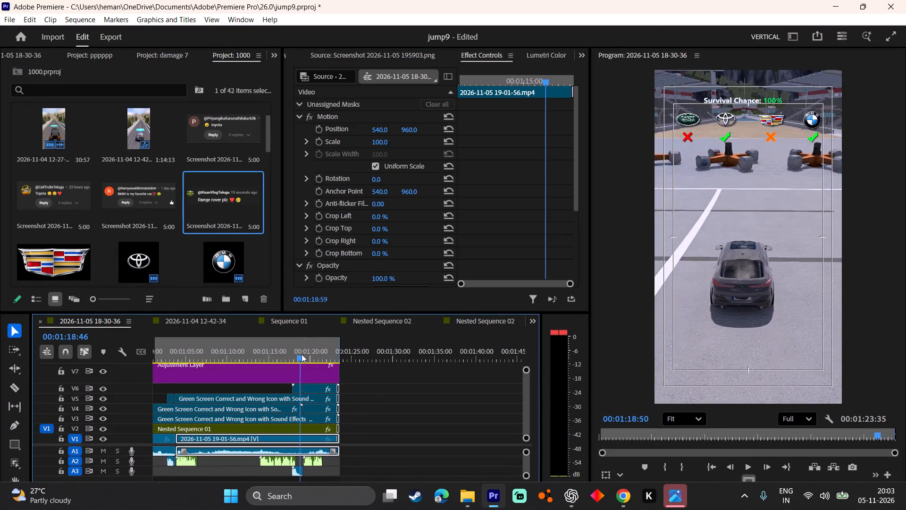
left_click_drag(302, 354, 302, 356)
left_click(389, 418)
key("space")
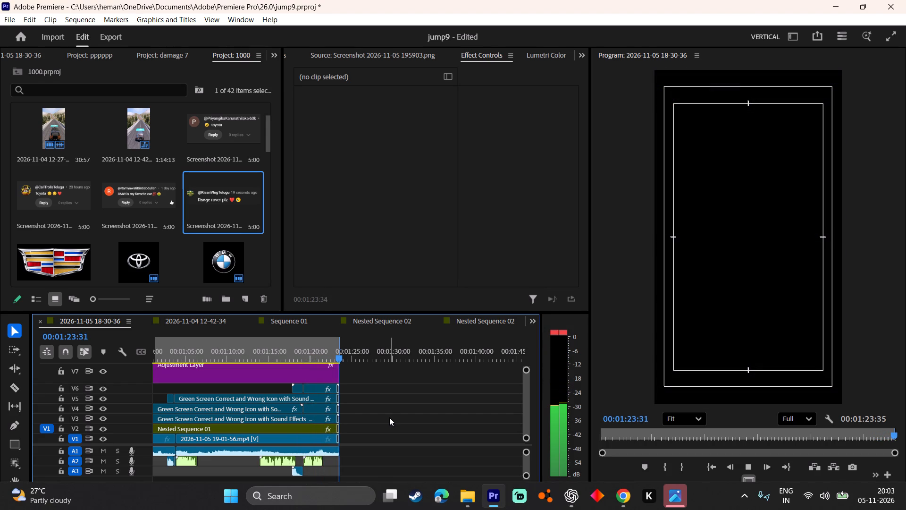
Open the export settings and name the file with the copied title "Which vehicle can jump safely and survive the landing Let's find out!" including its emojis.
key("ctrl+m")
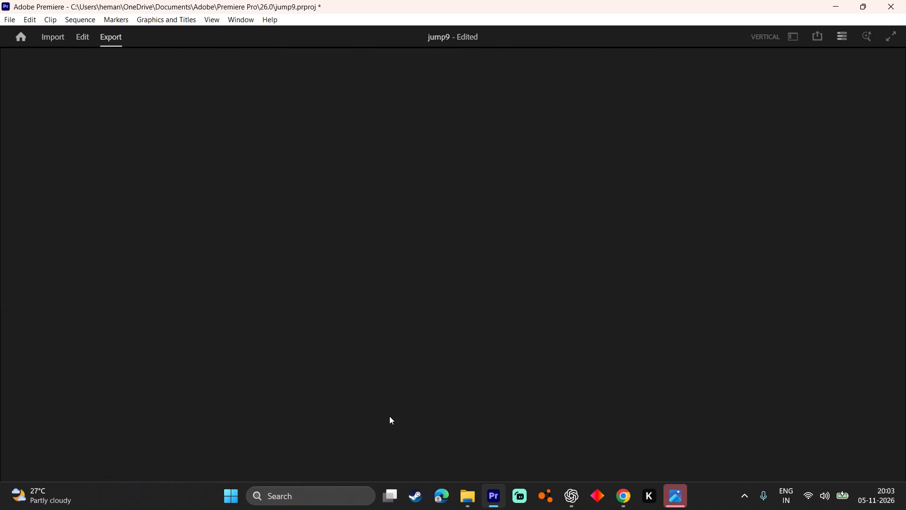
left_click(392, 91)
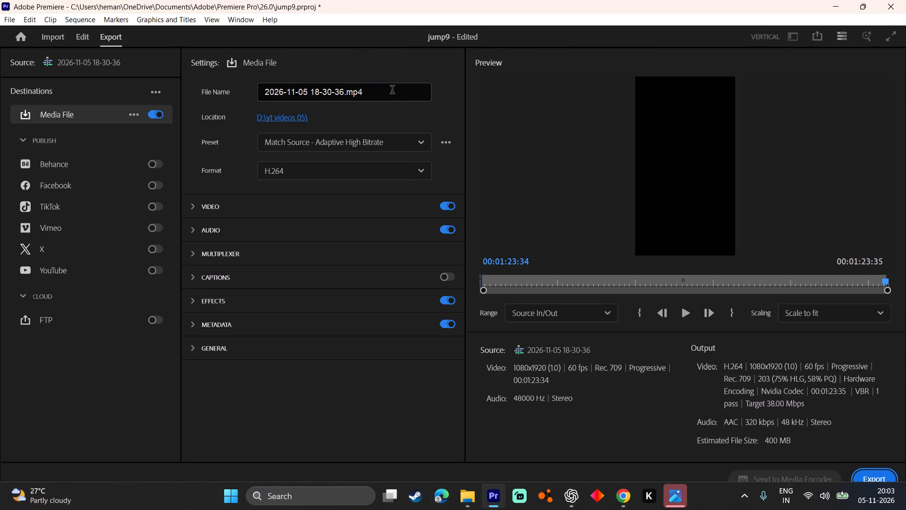
key("ctrl+a")
key("super+v")
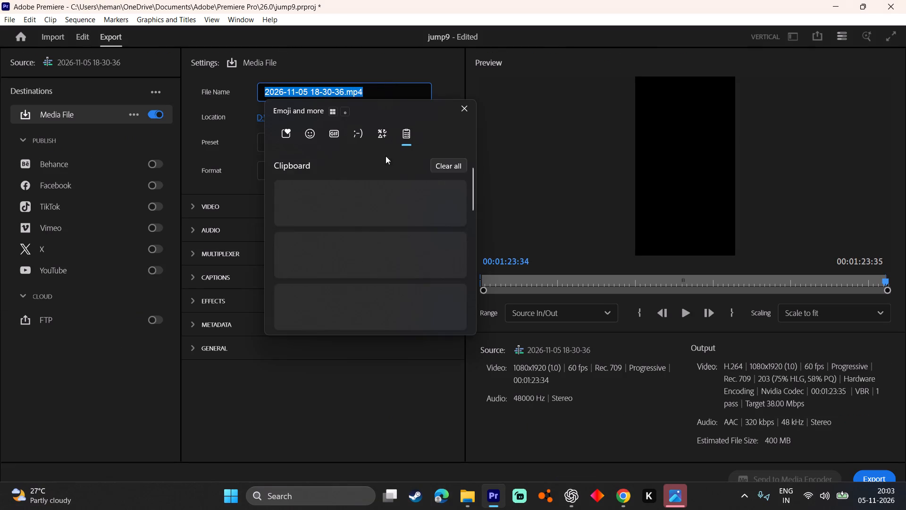
scroll(367, 247, "down", 2)
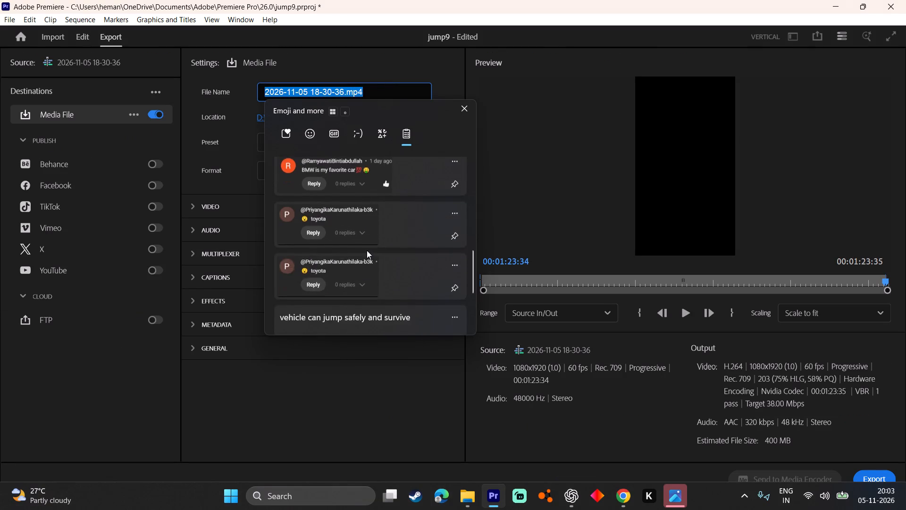
scroll(367, 250, "down", 2)
left_click(362, 293)
key("ctrl+v")
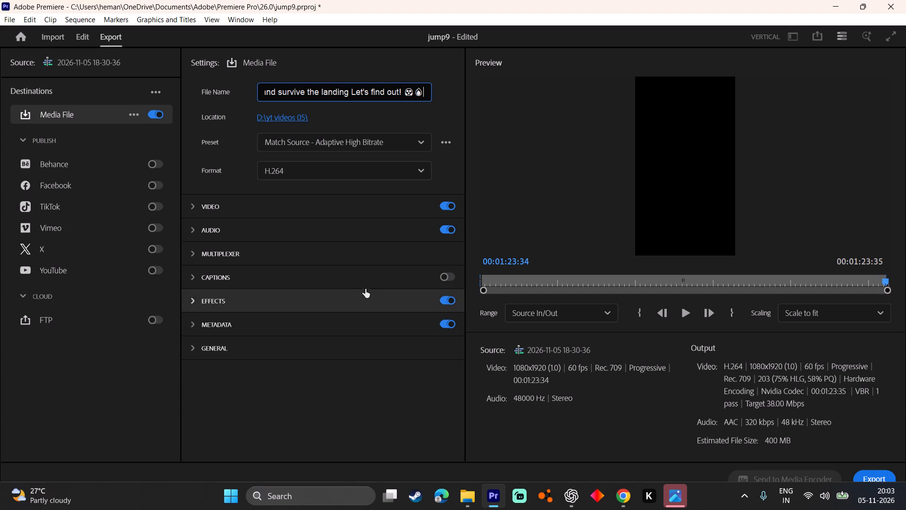
key("Return")
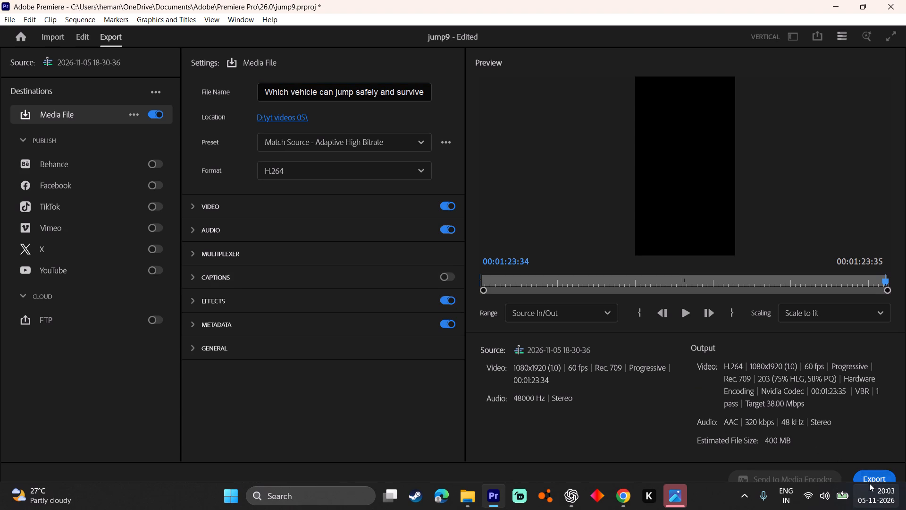
Export the sequence as an H.264 media file to D:\yt videos 05\.
left_click(870, 474)
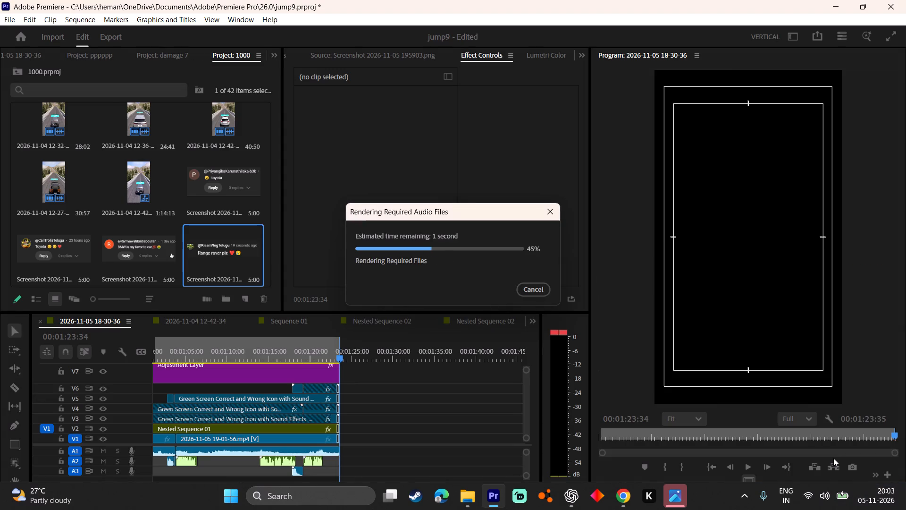